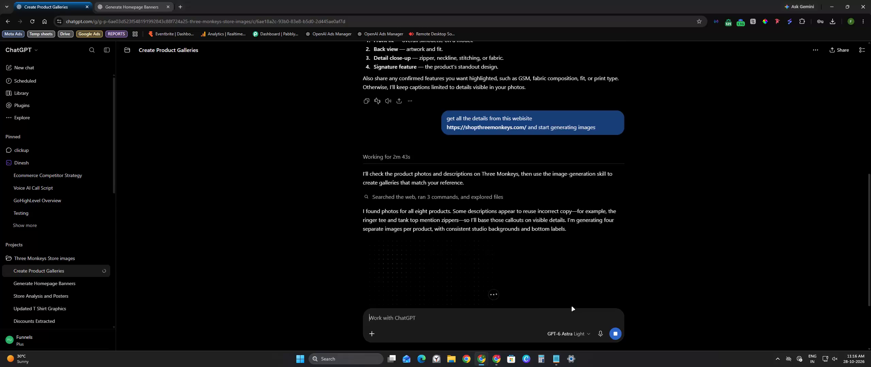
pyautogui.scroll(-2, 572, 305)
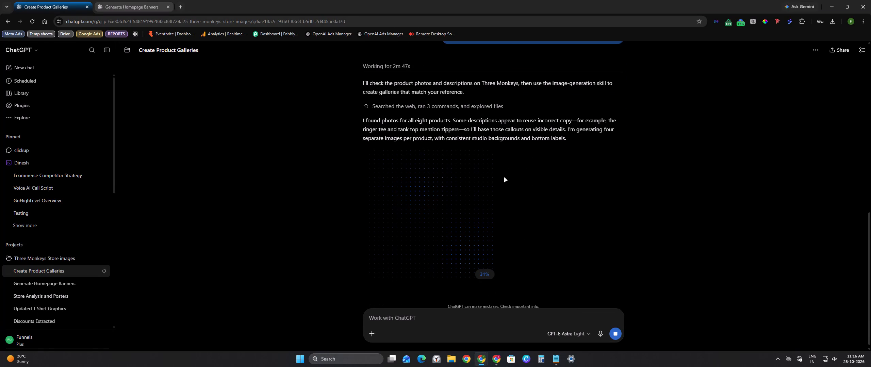
# Switch to the Funnelgoat WhatsApp templates page, search the message templates for "IATD", and clear the search.
pyautogui.hotkey('alt', 'Tab')
pyautogui.hotkey('alt', 'Tab')
pyautogui.hotkey('alt', 'Tab')
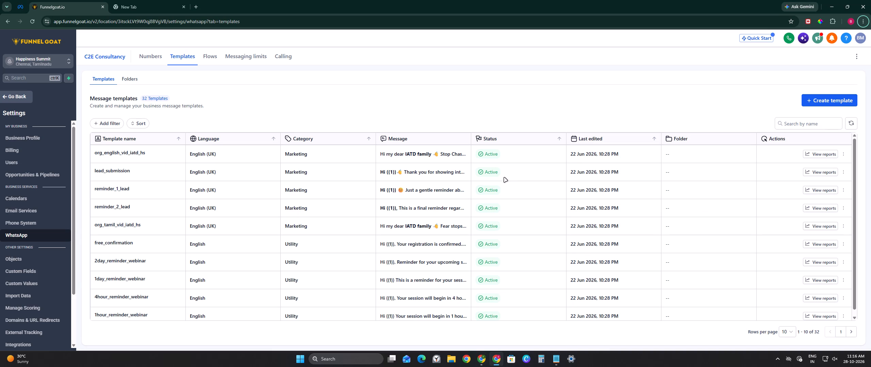
pyautogui.click(813, 125)
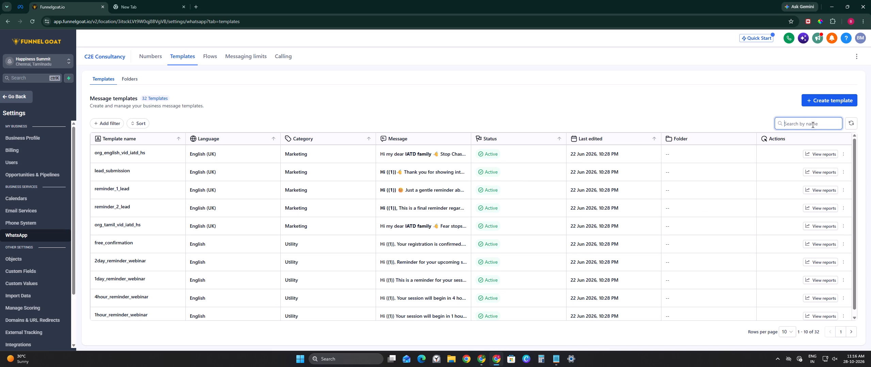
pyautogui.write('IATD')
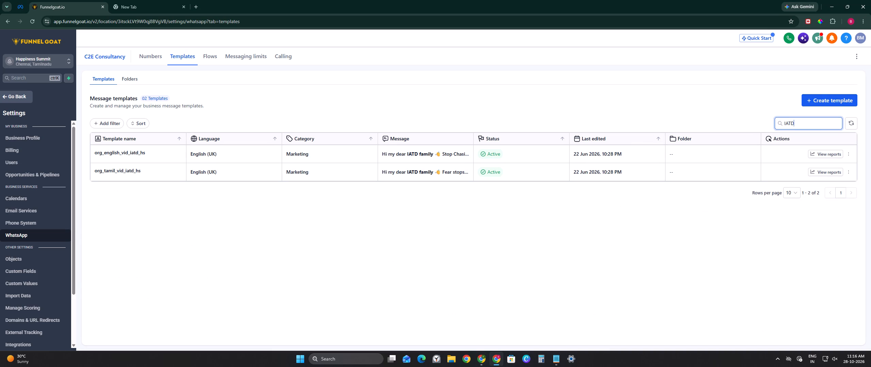
pyautogui.scroll(-2, 142, 170)
pyautogui.scroll(1, 162, 168)
pyautogui.moveTo(810, 128); pyautogui.dragTo(706, 128)
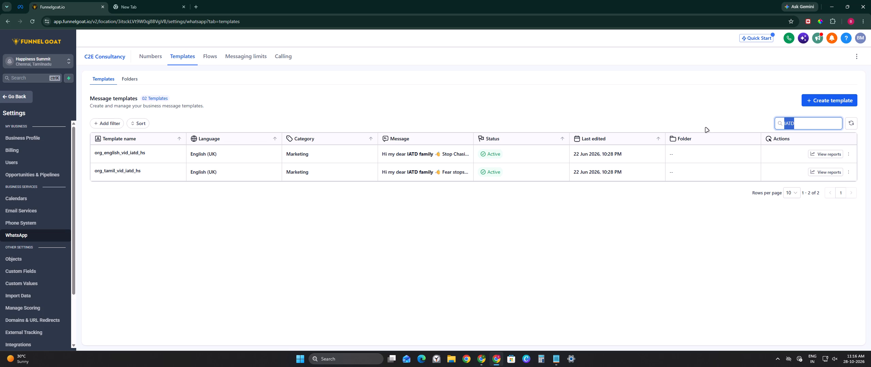
pyautogui.press('BackSpace')
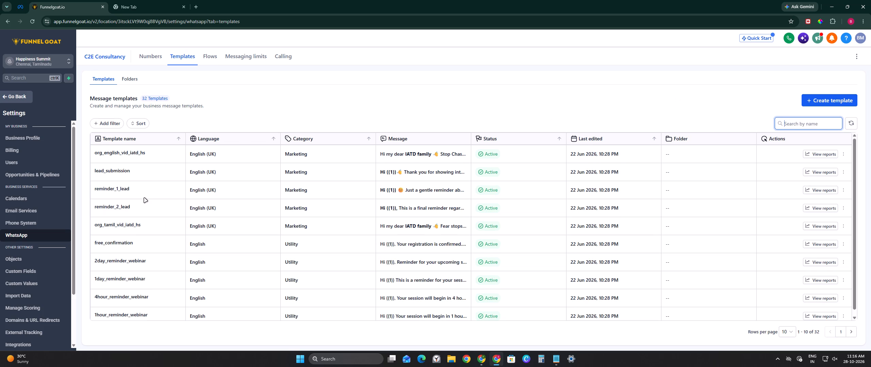
# Set the message templates list to 50 rows per page and look through the template names.
pyautogui.scroll(-4, 144, 199)
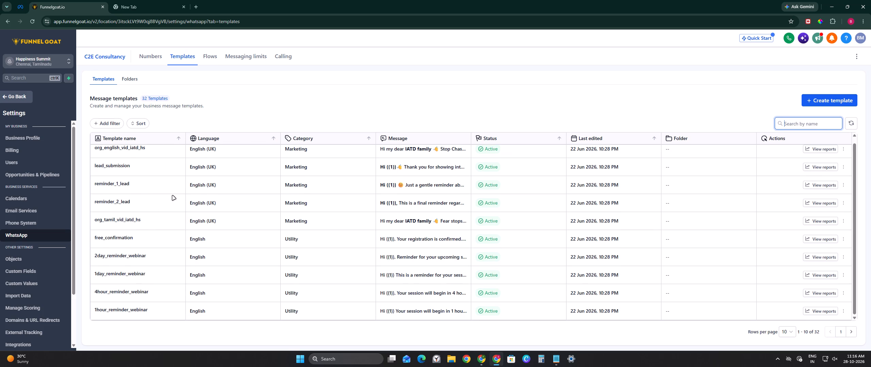
pyautogui.click(789, 332)
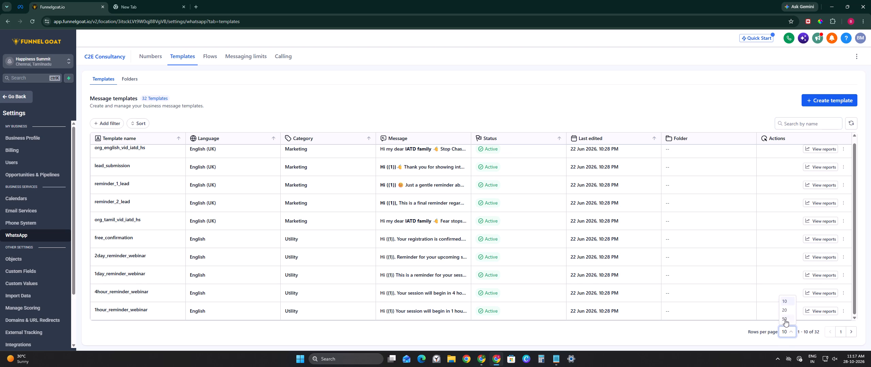
pyautogui.click(785, 319)
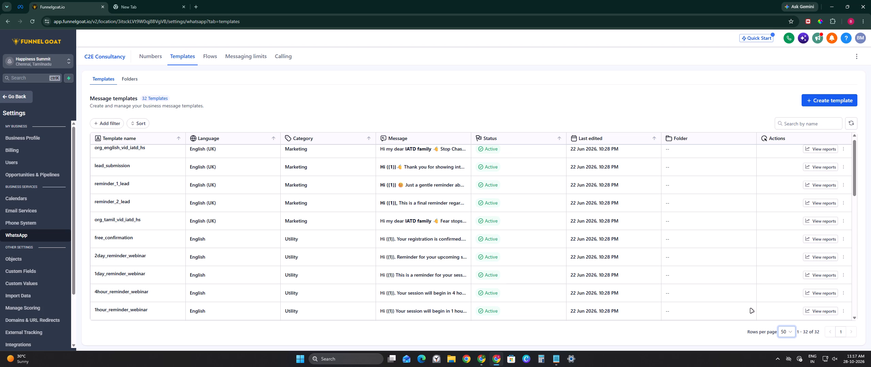
pyautogui.scroll(-4, 301, 240)
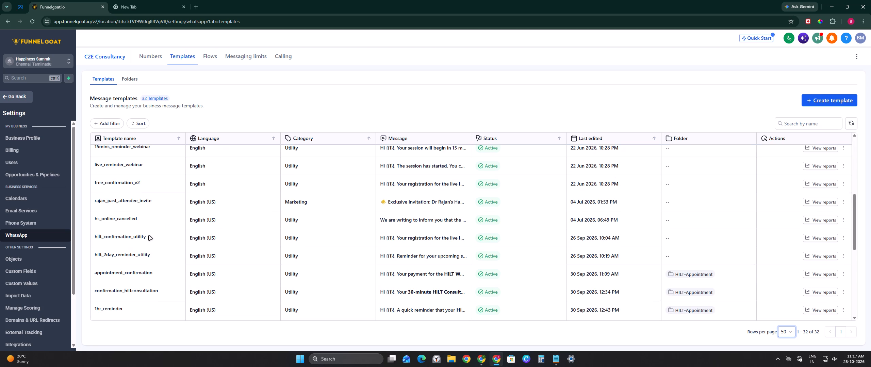
# Review the remaining WhatsApp message templates through the end of the list, down to the idat message utility templates.
pyautogui.scroll(-3, 168, 232)
pyautogui.scroll(-2, 165, 259)
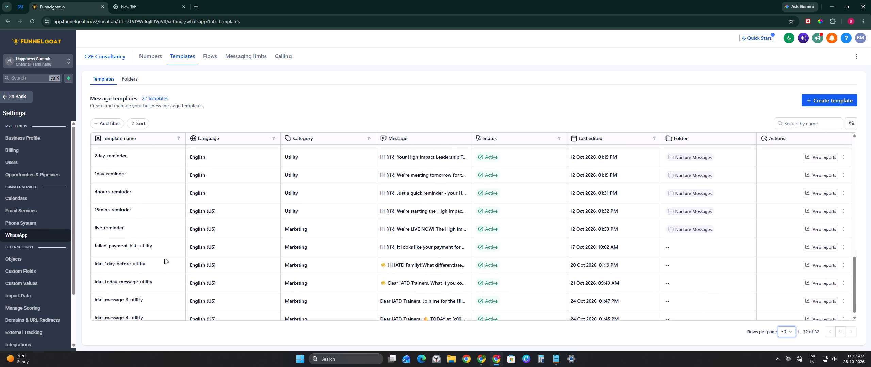
pyautogui.scroll(-3, 165, 259)
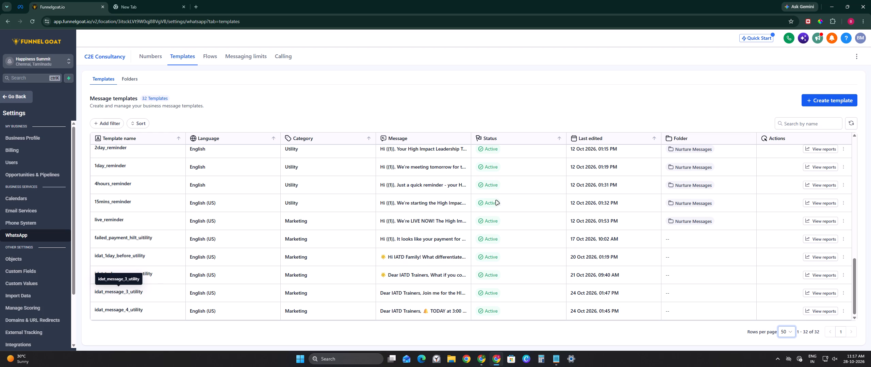
# Search the message templates by name for IDAT.
pyautogui.click(809, 122)
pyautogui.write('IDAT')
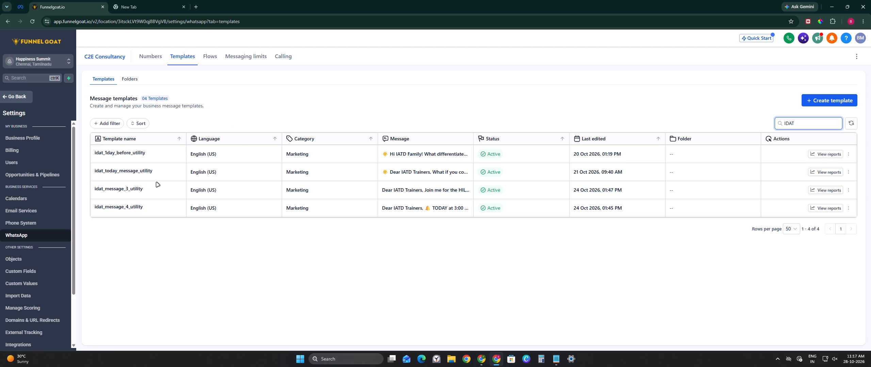
# Start a blank message template with the Utility category and Default type, and proceed to its template name entry.
pyautogui.click(819, 103)
pyautogui.click(791, 122)
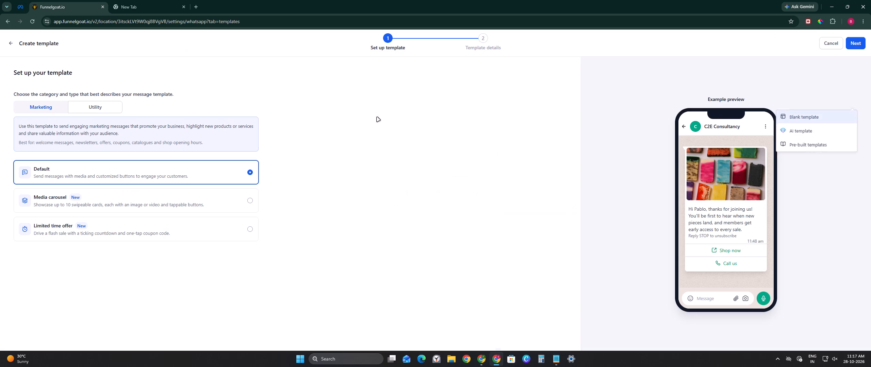
pyautogui.click(89, 105)
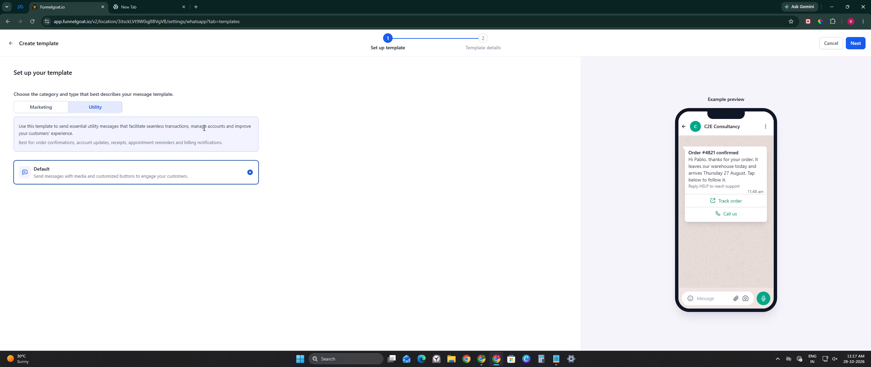
pyautogui.click(853, 39)
pyautogui.click(115, 104)
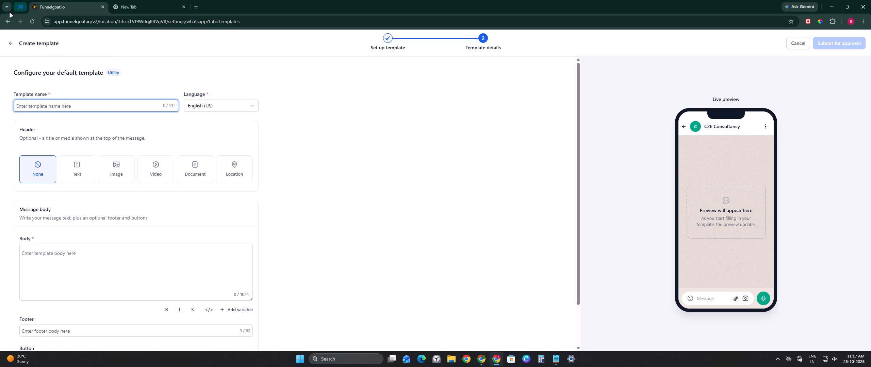
# Duplicate the Funnelgoat page into a second browser tab.
pyautogui.rightClick(92, 3)
pyautogui.click(130, 70)
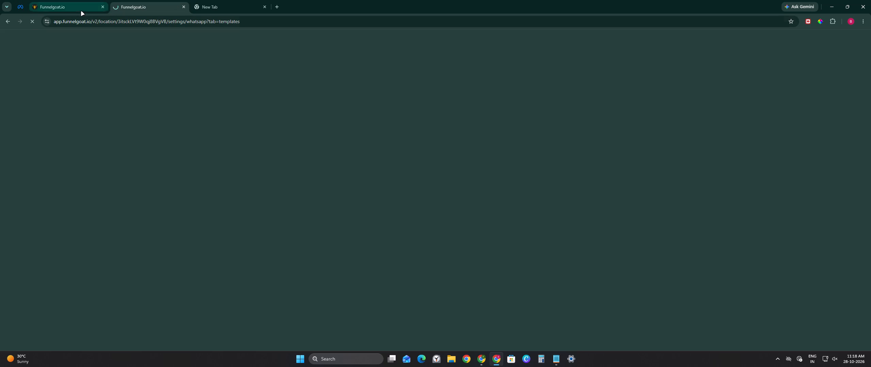
# Return to the original Funnelgoat tab and start exiting the unfilled template form.
pyautogui.click(81, 12)
pyautogui.click(13, 40)
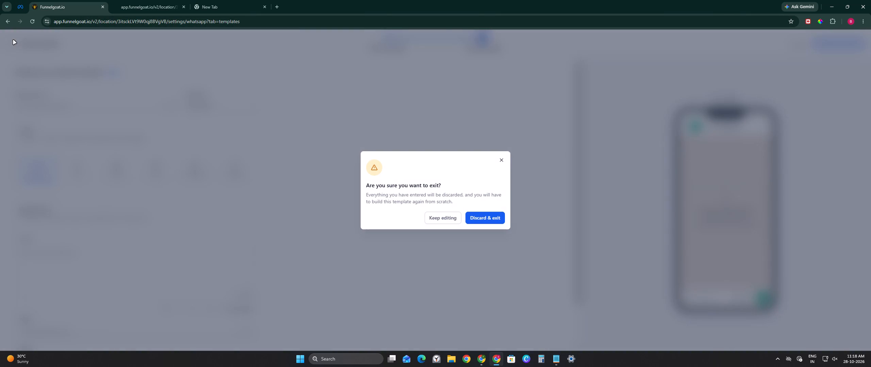
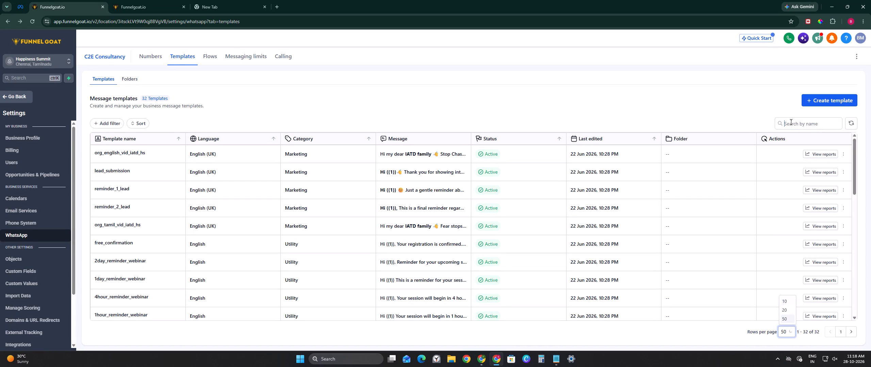
# Search the message templates for IDAT and copy the template name idat_message_4_utility.
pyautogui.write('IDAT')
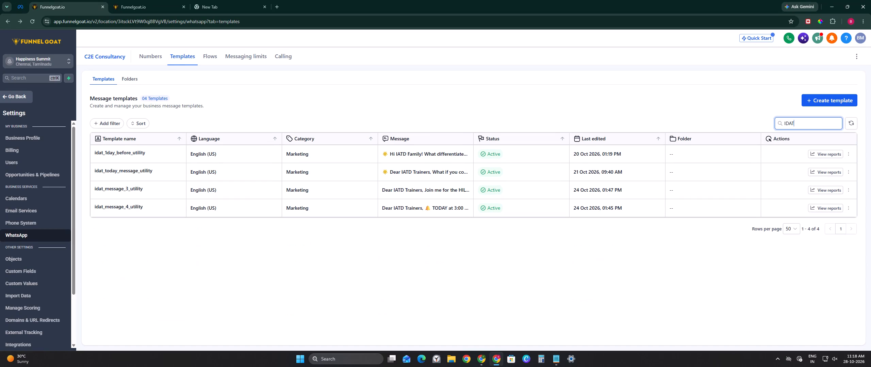
pyautogui.moveTo(150, 206); pyautogui.dragTo(123, 206)
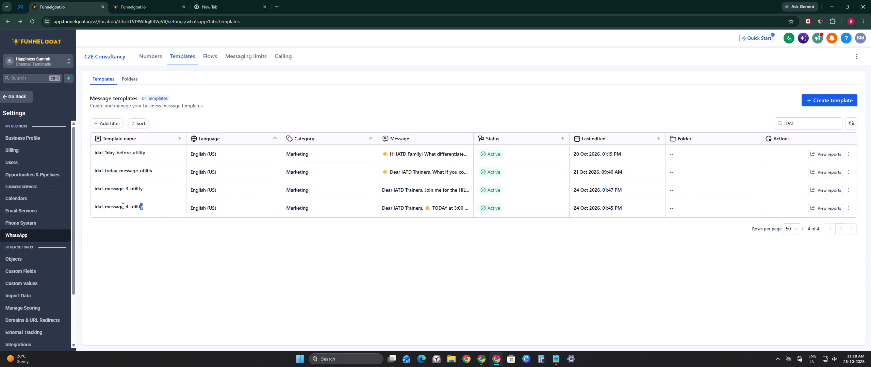
pyautogui.moveTo(123, 206); pyautogui.dragTo(86, 208)
pyautogui.click(82, 262)
pyautogui.moveTo(145, 208); pyautogui.dragTo(95, 212)
pyautogui.click(94, 212)
pyautogui.hotkey('ctrl', 'c')
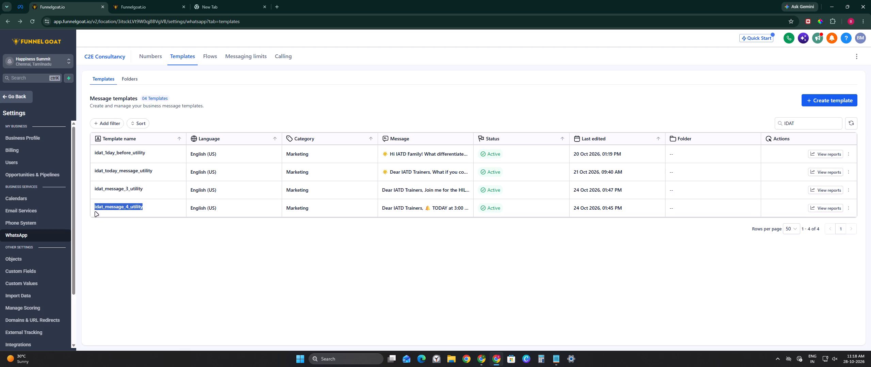
# Close the second, duplicate Funnelgoat browser tab that shows the unfiltered template list.
pyautogui.click(161, 0)
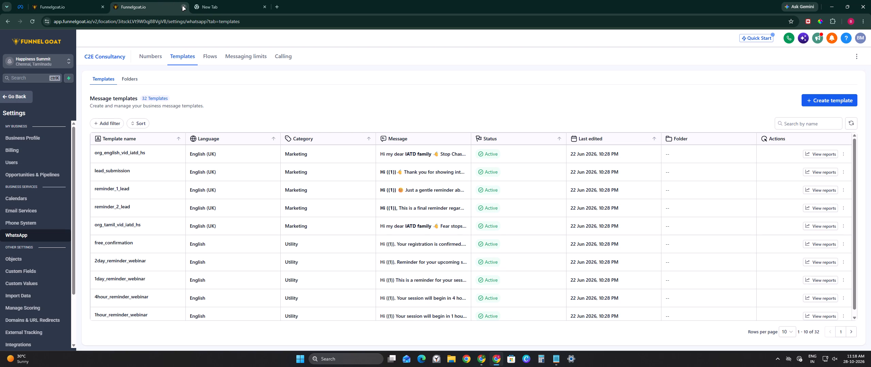
pyautogui.click(183, 6)
# Start creating a new message template by showing the available template creation options.
pyautogui.click(833, 99)
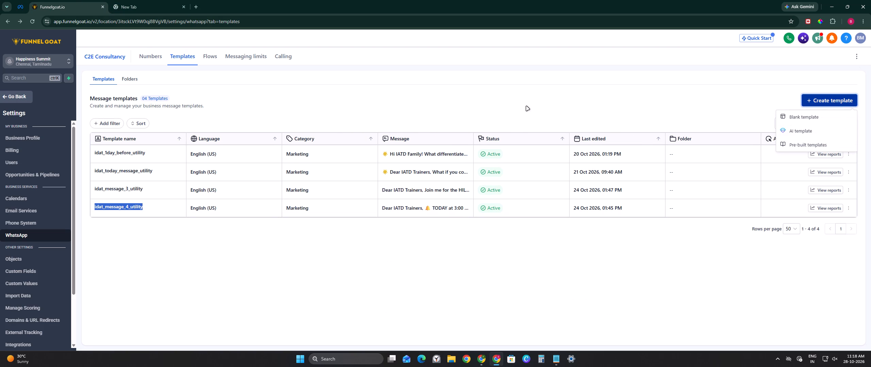
pyautogui.rightClick(81, 16)
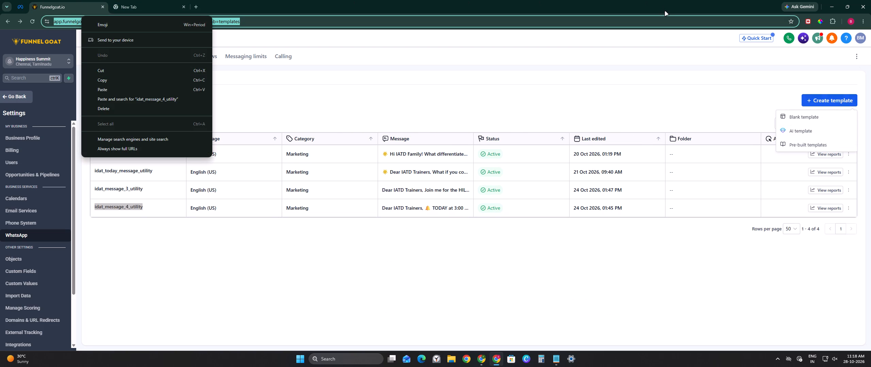
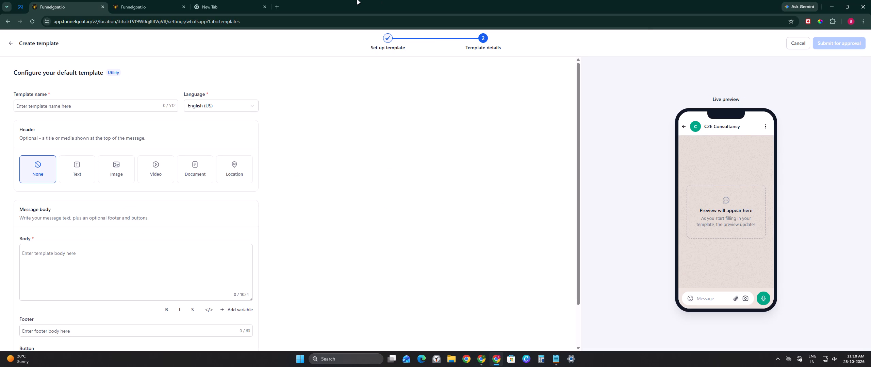
# Name the new utility template idat_message_5_utility, reusing the copied name of the existing template.
pyautogui.click(82, 112)
pyautogui.click(78, 100)
pyautogui.moveTo(85, 128); pyautogui.dragTo(91, 190)
pyautogui.hotkey('ctrl', 'v')
pyautogui.click(49, 106)
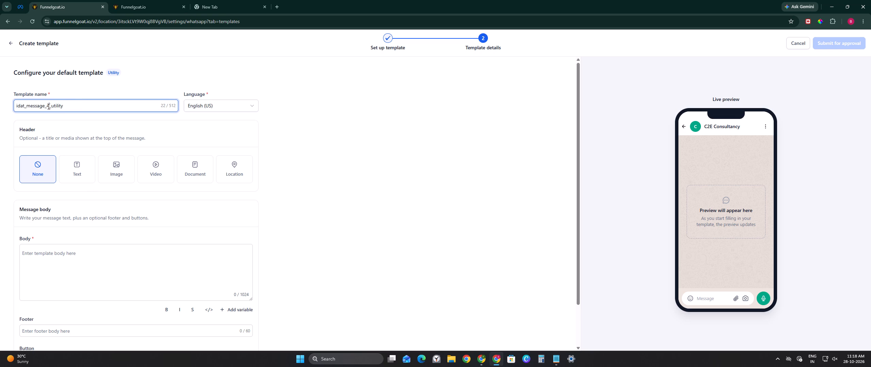
pyautogui.press('BackSpace')
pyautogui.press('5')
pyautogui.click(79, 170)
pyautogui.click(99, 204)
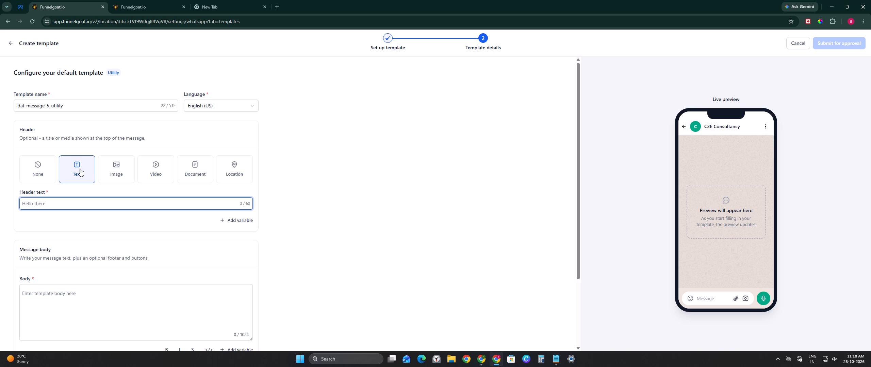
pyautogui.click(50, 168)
# Give the template an Image header and try to open the media storage selection for its picture.
pyautogui.click(115, 167)
pyautogui.click(158, 219)
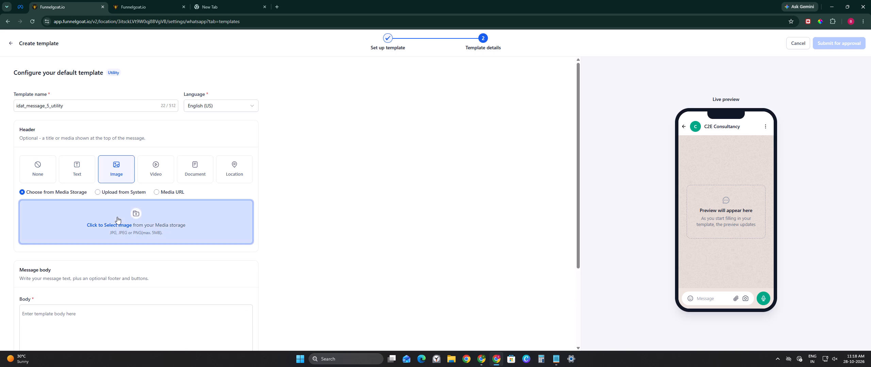
pyautogui.click(110, 225)
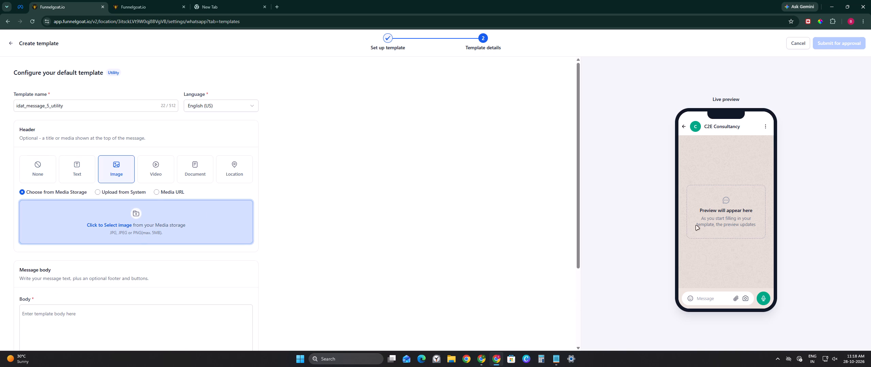
pyautogui.click(110, 223)
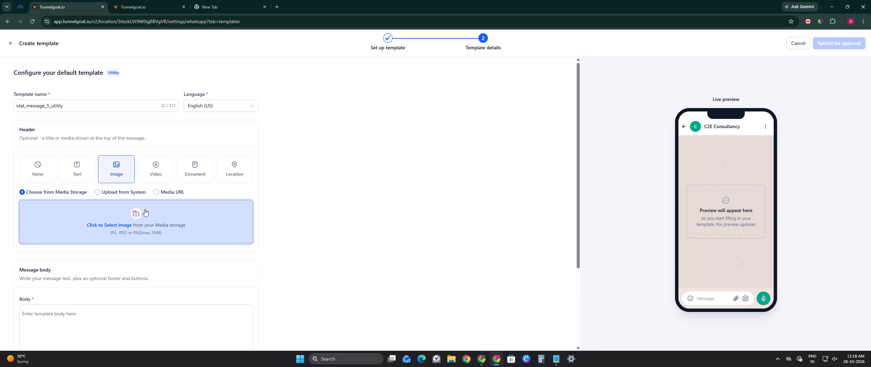
pyautogui.click(137, 212)
pyautogui.tripleClick(137, 212)
pyautogui.hotkey('alt', 'Tab')
pyautogui.hotkey('alt', 'Tab')
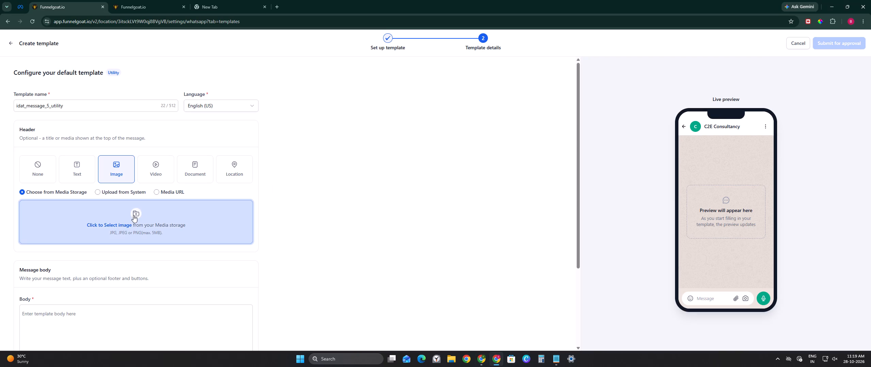
# Open the media storage selection for the header image of the idat_message_5_utility template.
pyautogui.click(133, 215)
pyautogui.click(120, 226)
# Switch to the ChatGPT window showing the Create Product Galleries chat.
pyautogui.hotkey('alt', 'Tab')
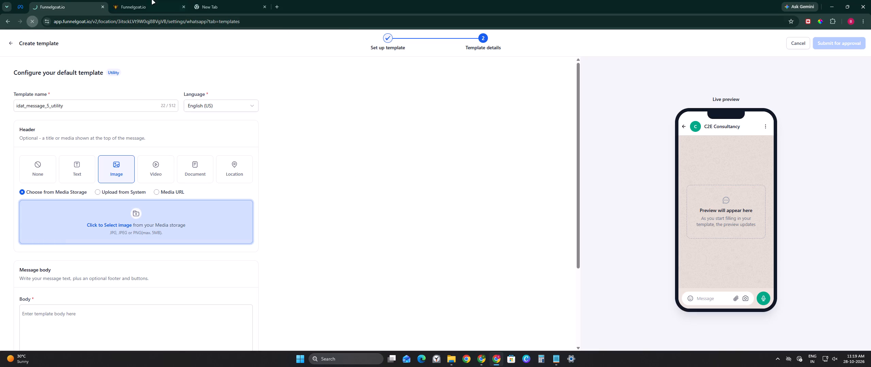
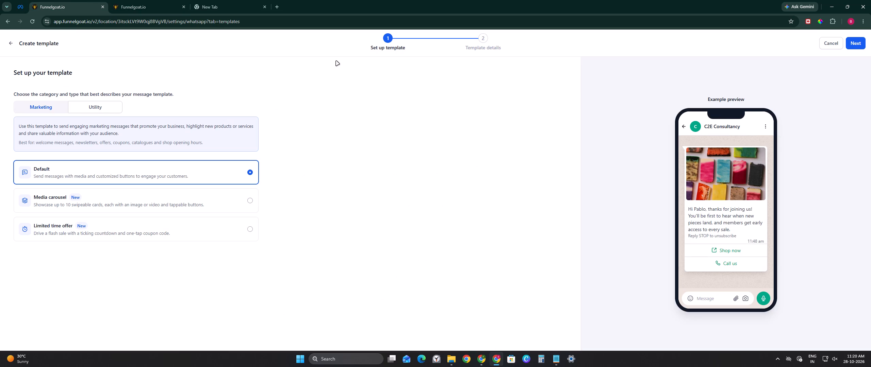
# Set the new template's category to Utility and proceed to the template details.
pyautogui.click(94, 107)
pyautogui.click(485, 35)
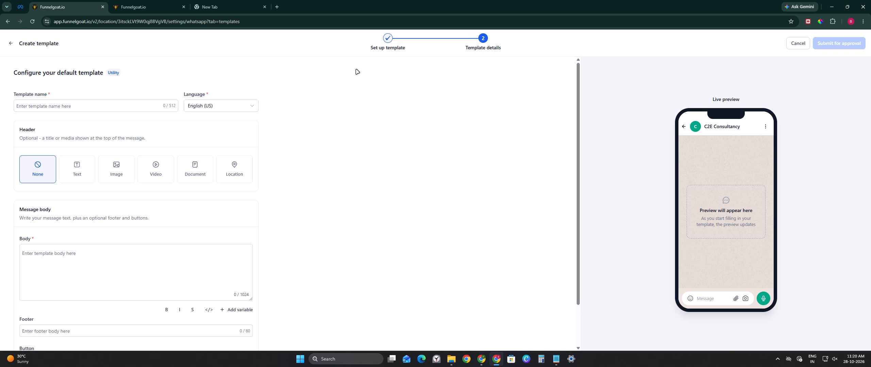
# Name the template idat_message_5_utility by pasting the copied template name and changing its number to 5.
pyautogui.click(125, 107)
pyautogui.moveTo(145, 111); pyautogui.dragTo(141, 111)
pyautogui.hotkey('ctrl', 'v')
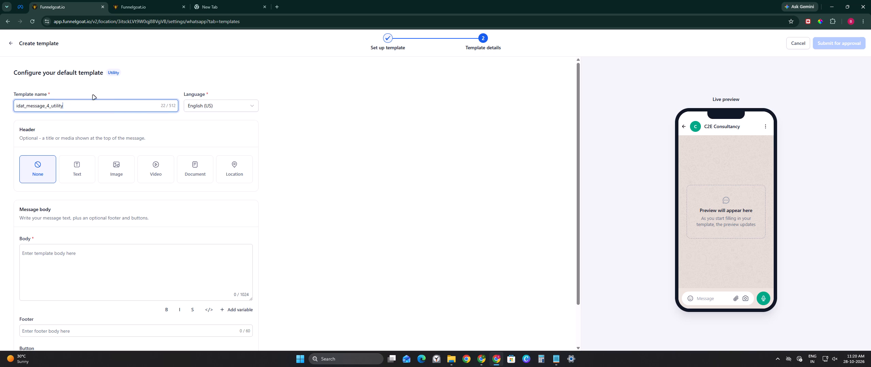
pyautogui.click(49, 106)
pyautogui.press('BackSpace')
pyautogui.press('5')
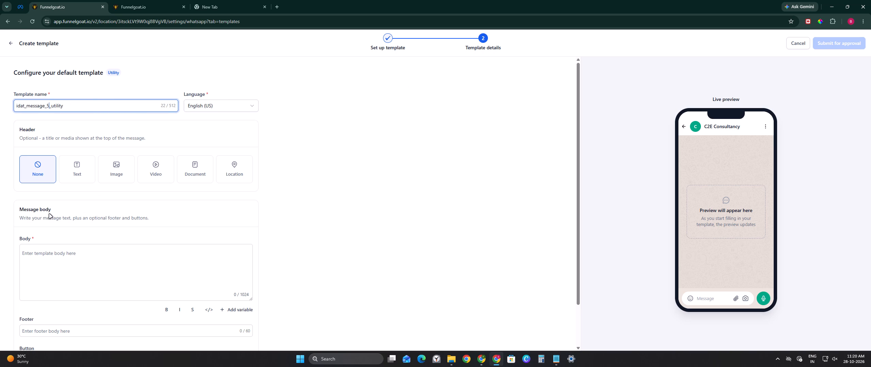
pyautogui.click(49, 214)
# Add an image header to the template using hilt.png from the media storage.
pyautogui.click(134, 165)
pyautogui.click(106, 224)
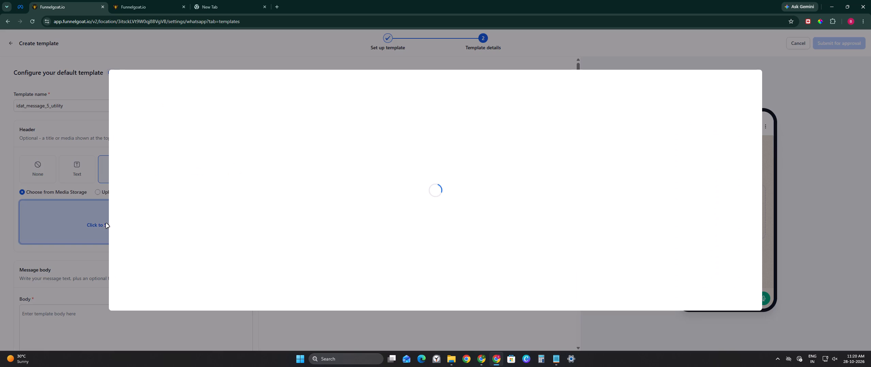
pyautogui.scroll(-4, 726, 219)
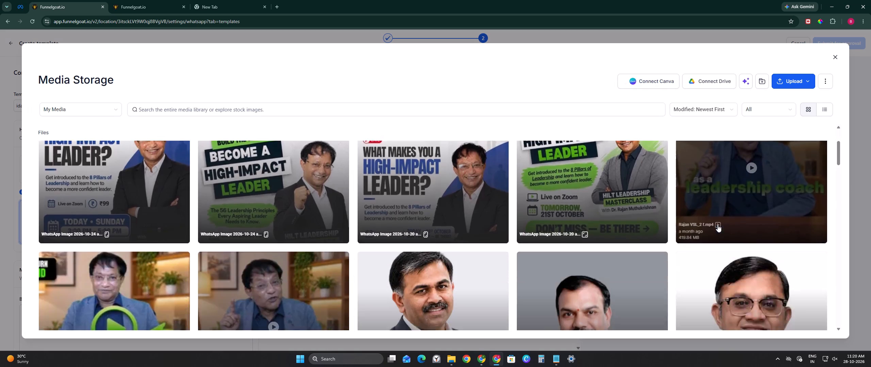
pyautogui.scroll(-6, 718, 225)
pyautogui.scroll(2, 718, 225)
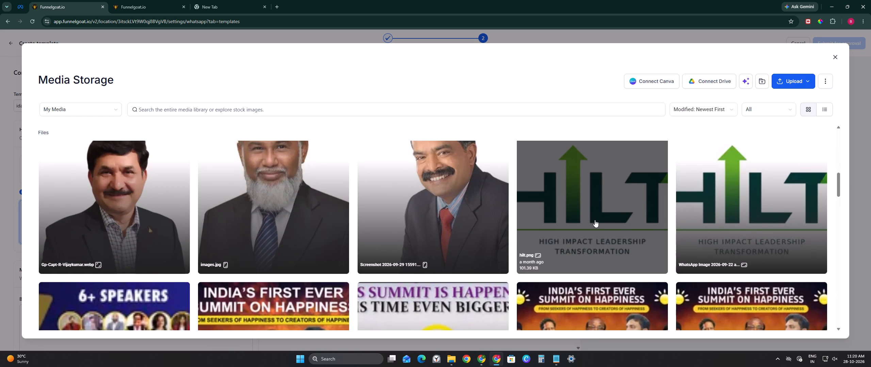
pyautogui.click(595, 220)
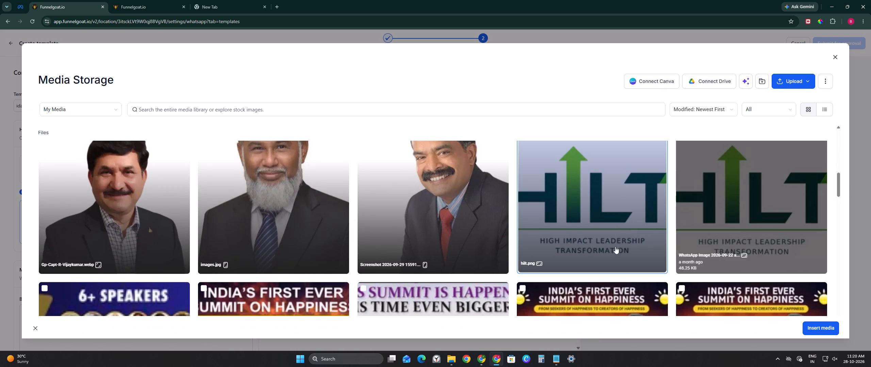
pyautogui.click(824, 333)
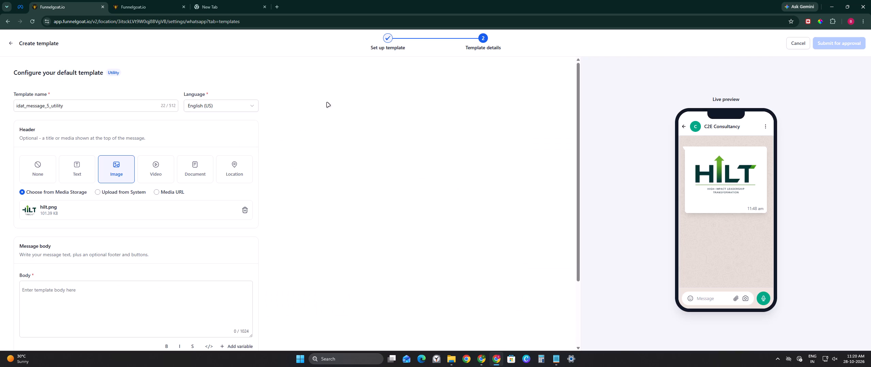
# Open the template's empty message body for text entry.
pyautogui.scroll(-3, 78, 203)
pyautogui.click(55, 200)
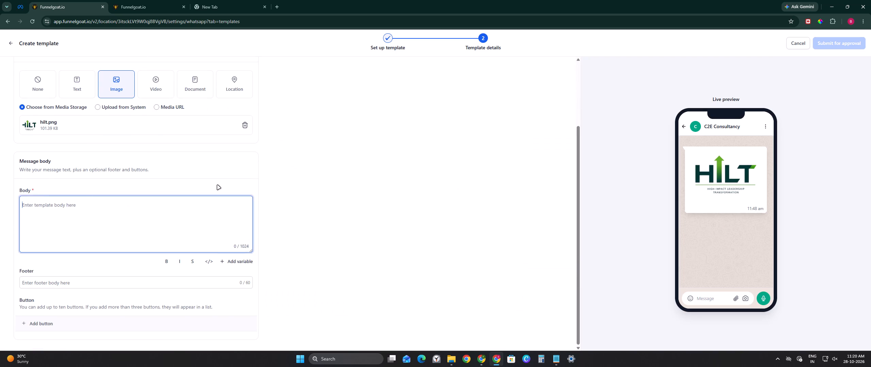
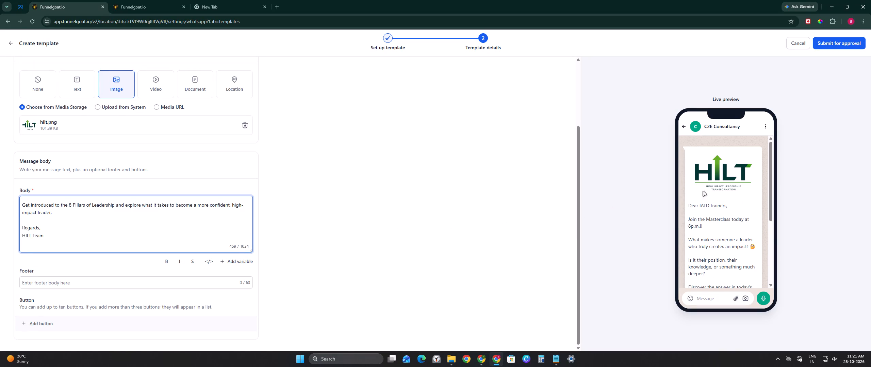
# Review the idat_message_5_utility template's live preview, then its name, language, header image and message body.
pyautogui.scroll(-1, 703, 210)
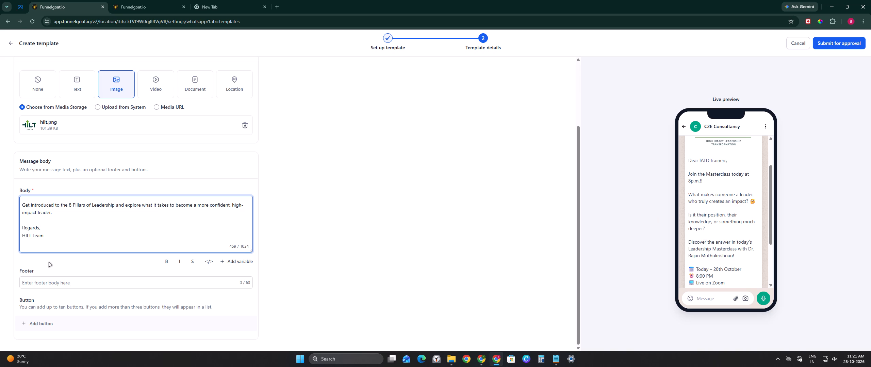
pyautogui.scroll(2, 53, 122)
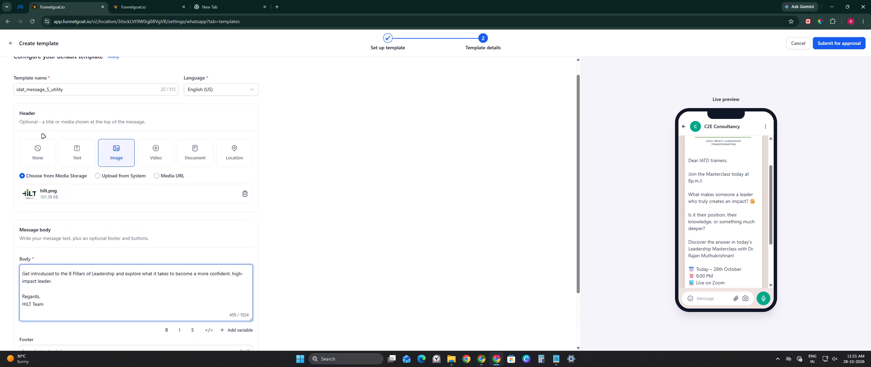
pyautogui.scroll(3, 707, 230)
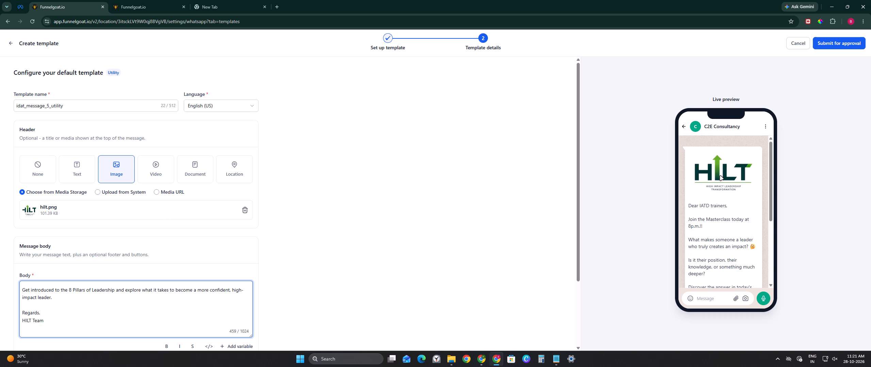
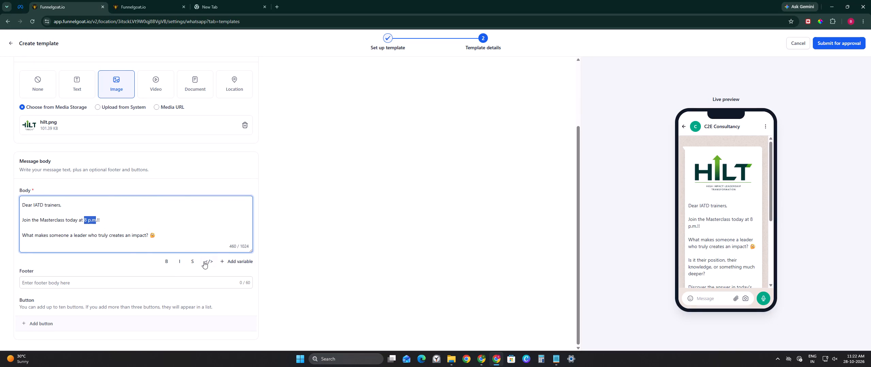
# Replace the selected 8 p.m in the message body's Masterclass line with a variable.
pyautogui.click(229, 262)
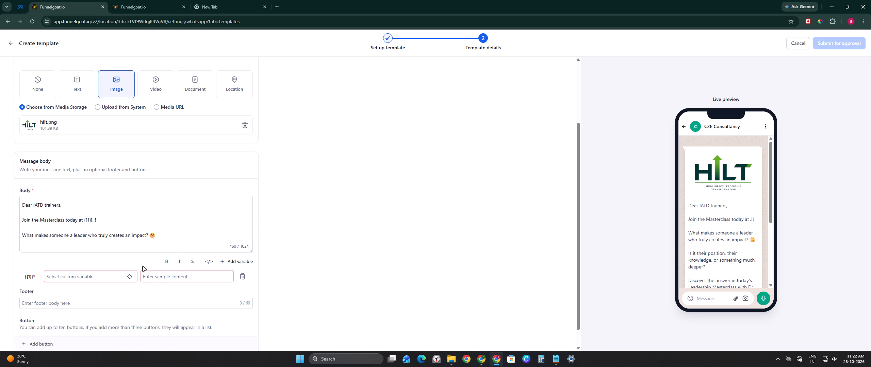
# Choose a custom variable for {{1}} from the Webinar group under Custom Values.
pyautogui.click(101, 274)
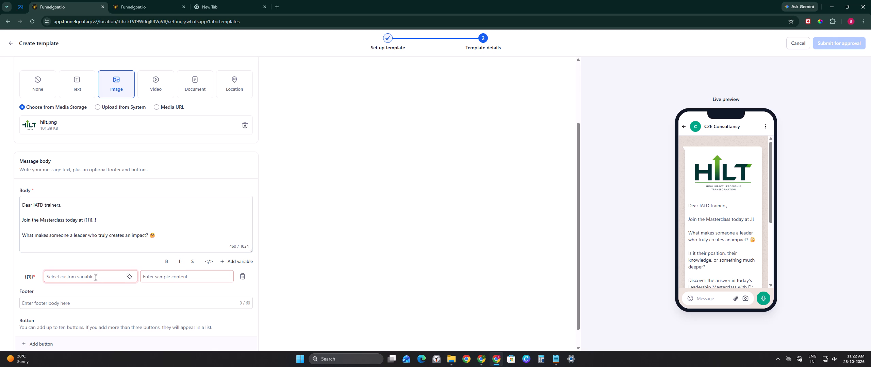
pyautogui.click(96, 277)
pyautogui.click(128, 280)
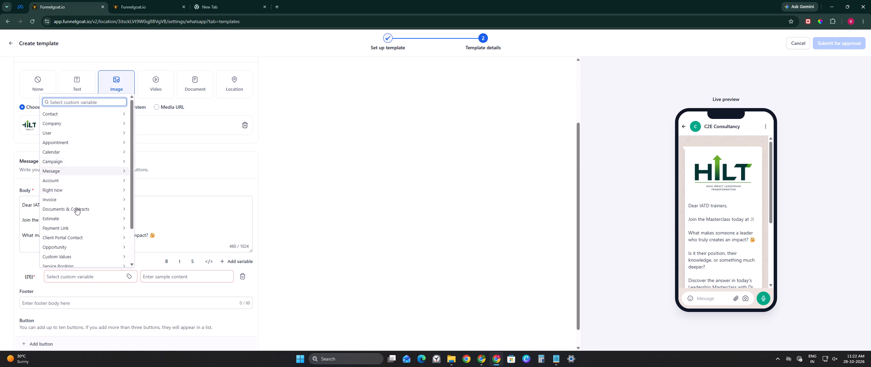
pyautogui.scroll(-3, 82, 246)
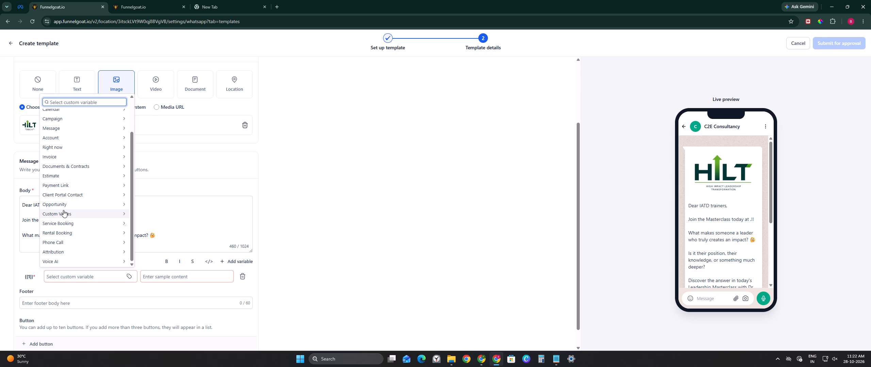
pyautogui.click(82, 210)
pyautogui.click(63, 317)
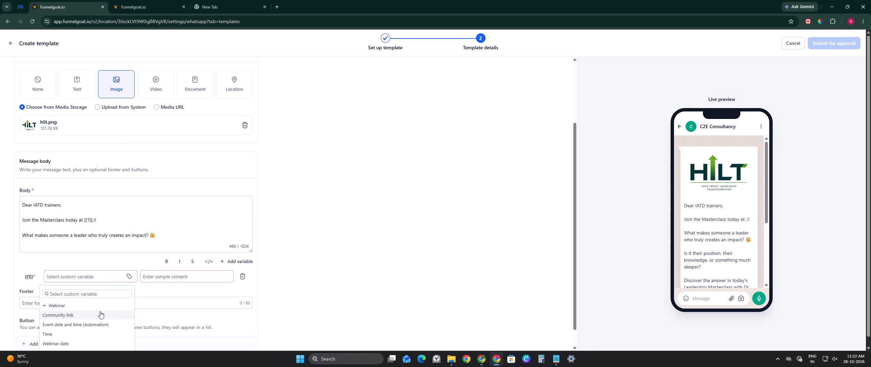
pyautogui.scroll(-2, 105, 314)
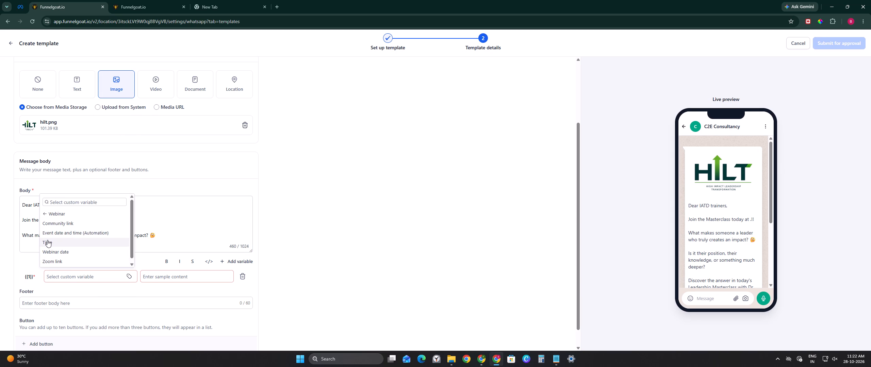
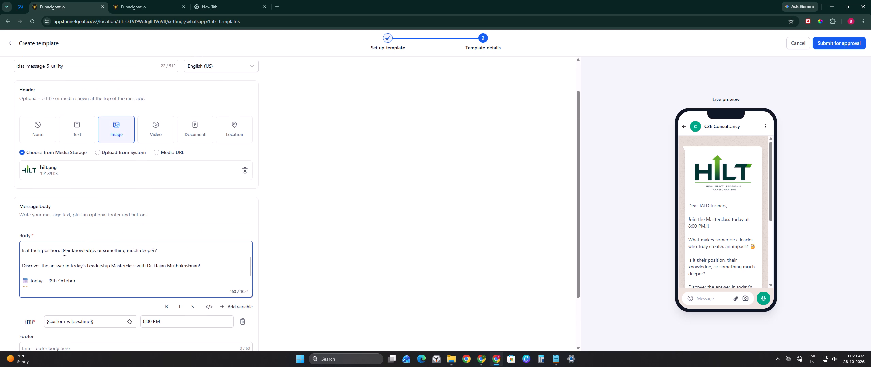
# Delete the extra punctuation after {{1}} in the body's Masterclass line, leaving a single exclamation mark.
pyautogui.scroll(1, 86, 259)
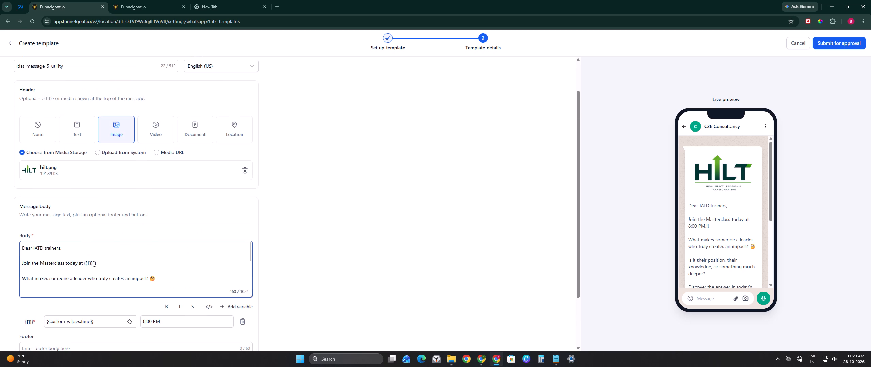
pyautogui.click(94, 264)
pyautogui.press('BackSpace')
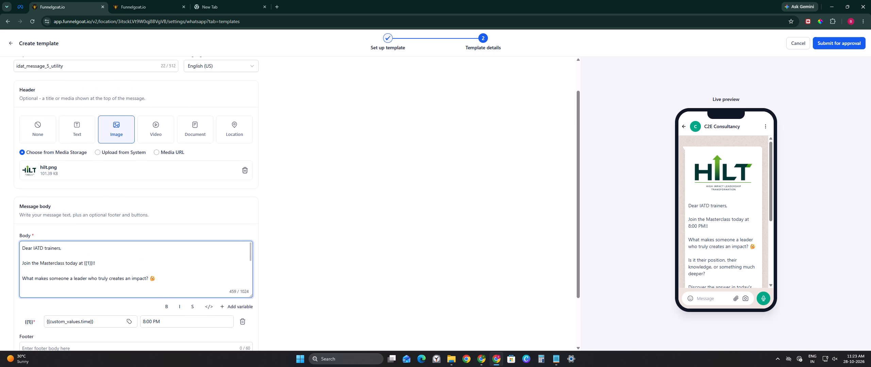
pyautogui.press('Right')
pyautogui.press('BackSpace')
# Replace 28th October in the message body's Today line with a new variable.
pyautogui.scroll(-2, 100, 264)
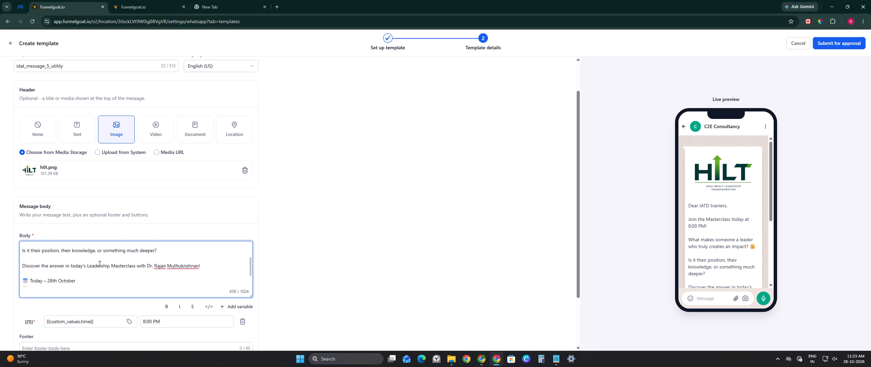
pyautogui.scroll(1, 83, 264)
pyautogui.moveTo(48, 281); pyautogui.dragTo(52, 281)
pyautogui.moveTo(52, 281); pyautogui.dragTo(73, 257)
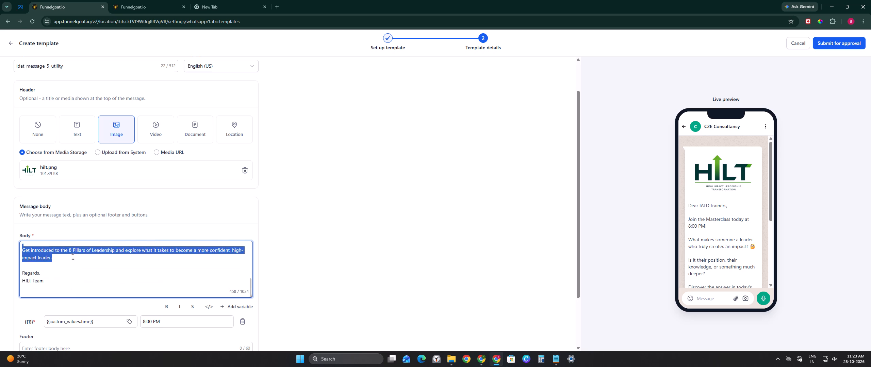
pyautogui.moveTo(73, 257); pyautogui.dragTo(74, 269)
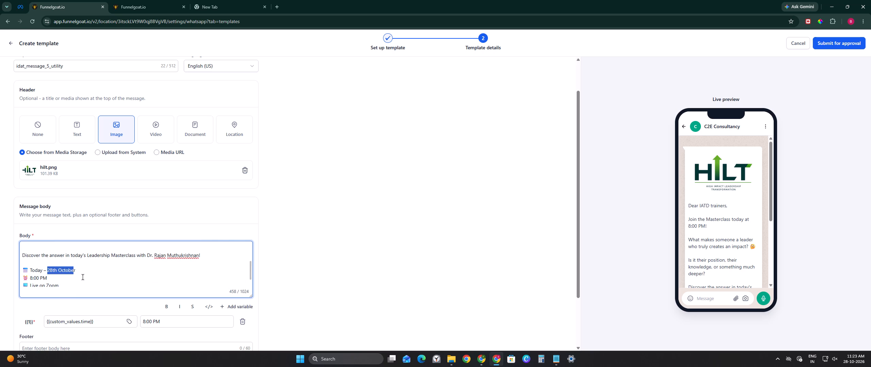
pyautogui.hotkey('shift', 'Right')
pyautogui.press('BackSpace')
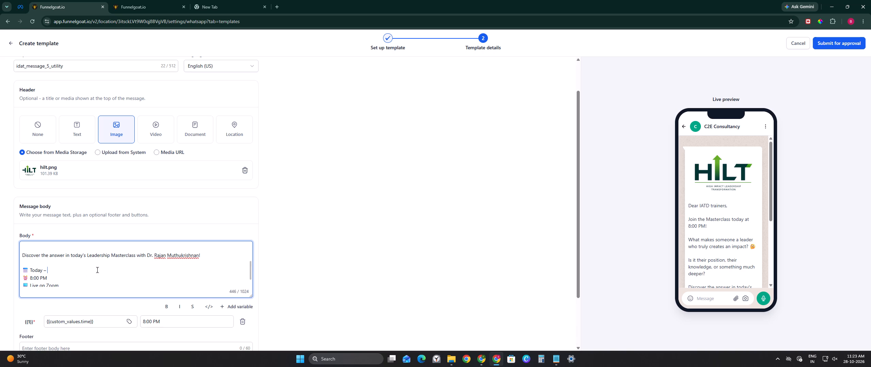
pyautogui.click(229, 306)
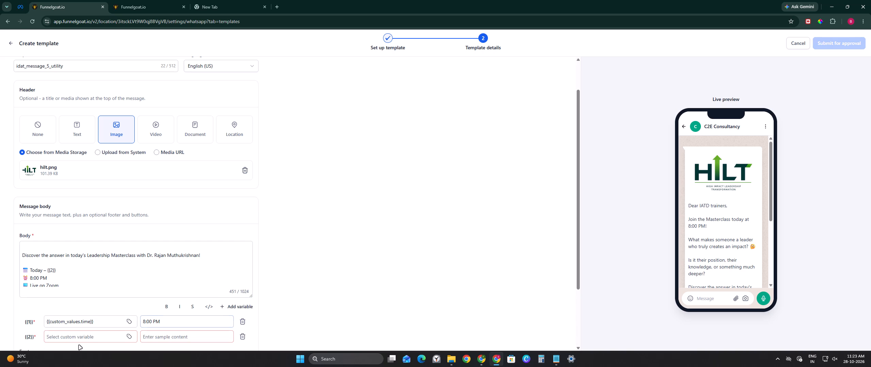
# Assign the Webinar date custom value from the Webinar group to variable {{2}}.
pyautogui.click(72, 336)
pyautogui.click(131, 338)
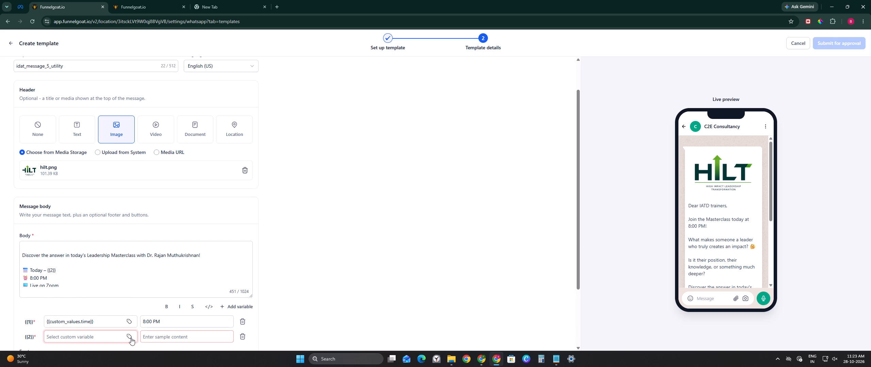
pyautogui.click(79, 315)
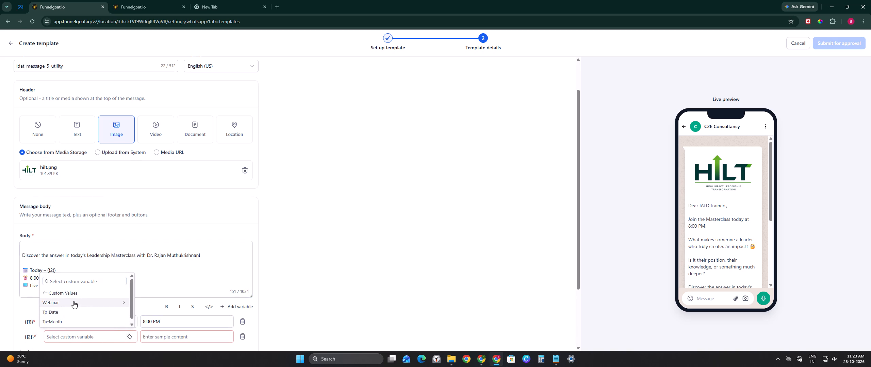
pyautogui.click(73, 301)
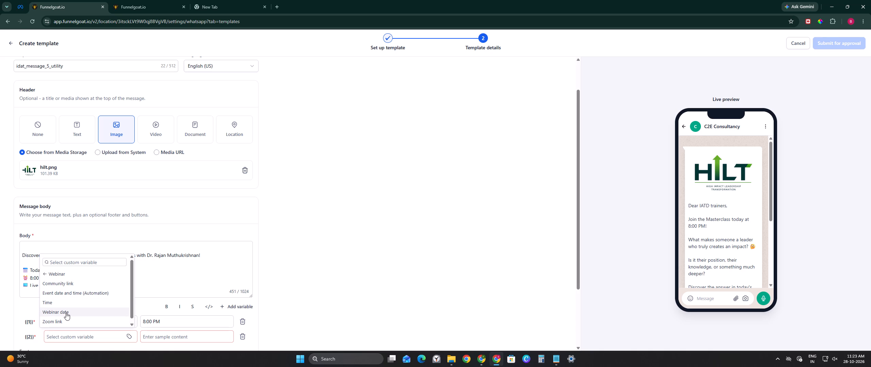
pyautogui.scroll(-1, 66, 313)
pyautogui.click(61, 313)
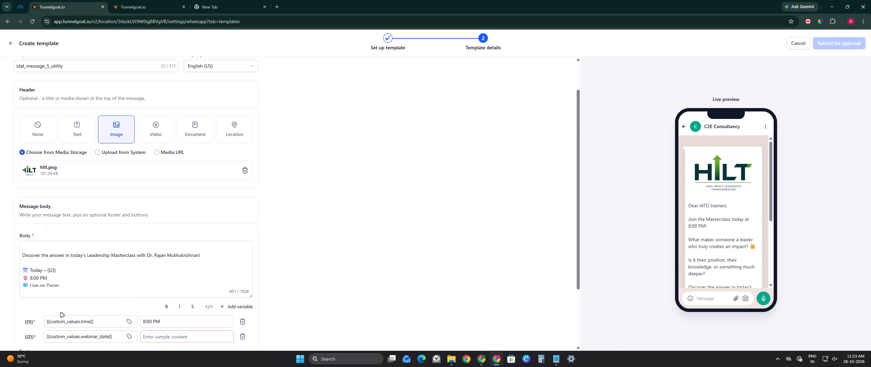
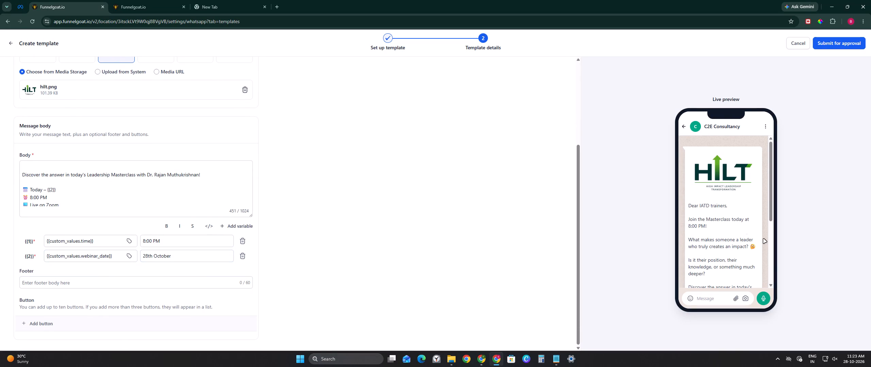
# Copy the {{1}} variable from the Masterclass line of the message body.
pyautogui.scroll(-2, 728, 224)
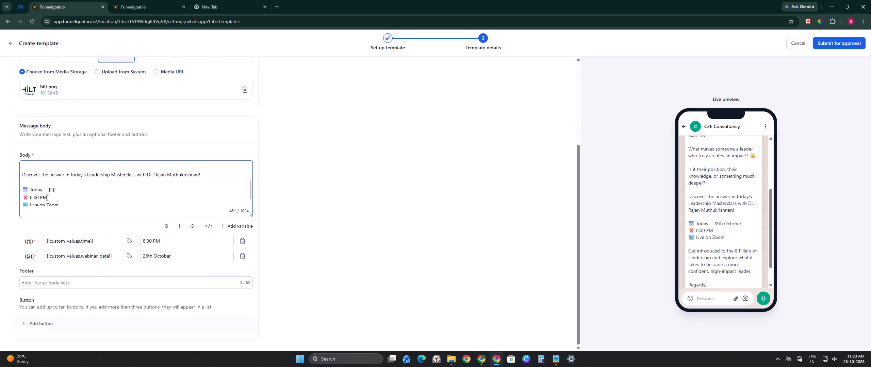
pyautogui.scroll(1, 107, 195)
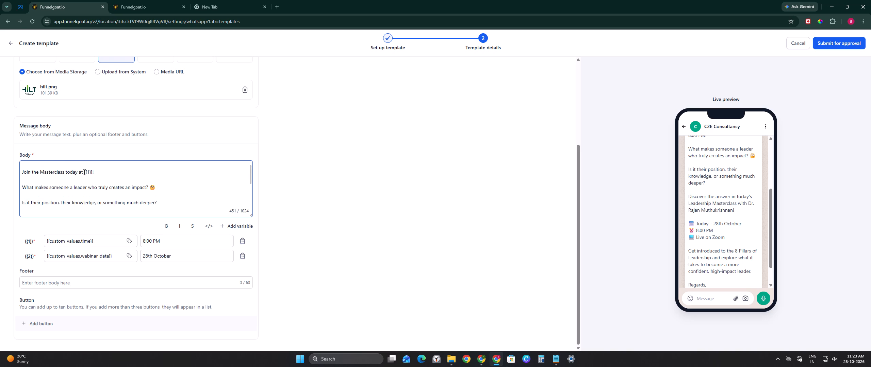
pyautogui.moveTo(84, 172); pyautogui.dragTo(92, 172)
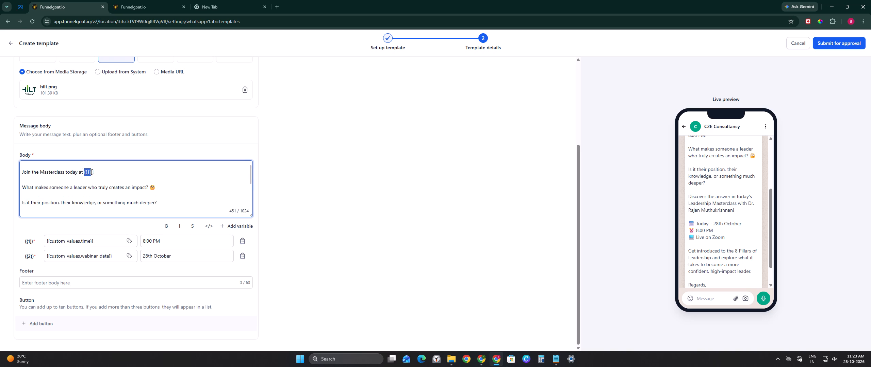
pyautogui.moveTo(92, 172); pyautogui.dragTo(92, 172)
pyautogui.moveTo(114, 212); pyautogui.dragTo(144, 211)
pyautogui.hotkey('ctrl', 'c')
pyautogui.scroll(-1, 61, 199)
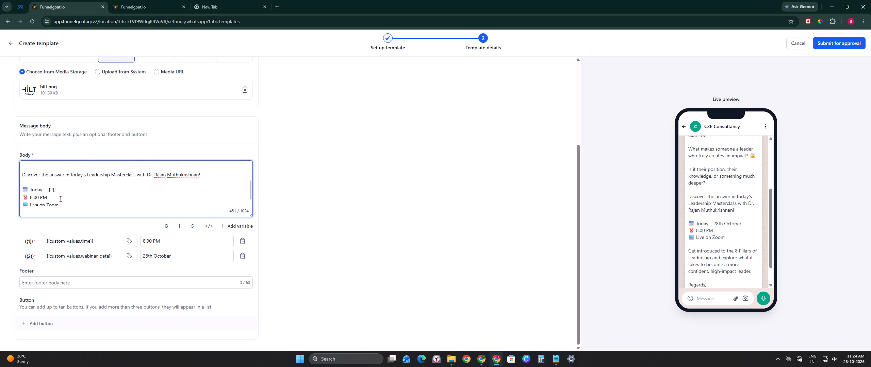
# Cut 8:00 PM from the message body's time line between the Today and Live on Zoom lines, keeping its clock emoji.
pyautogui.moveTo(47, 198); pyautogui.dragTo(31, 198)
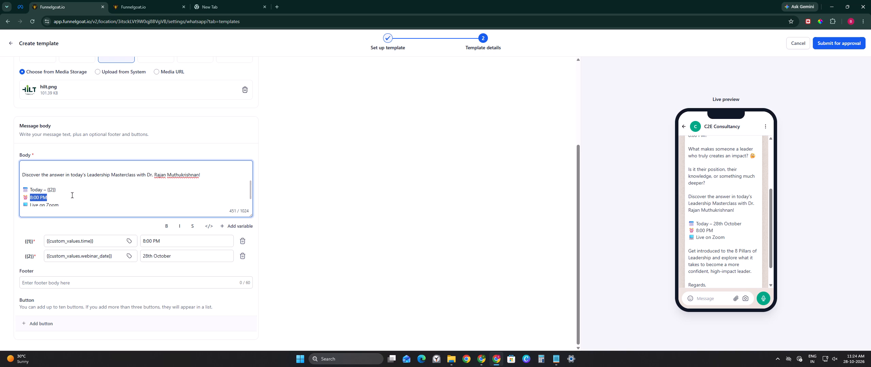
pyautogui.click(69, 195)
pyautogui.doubleClick(40, 197)
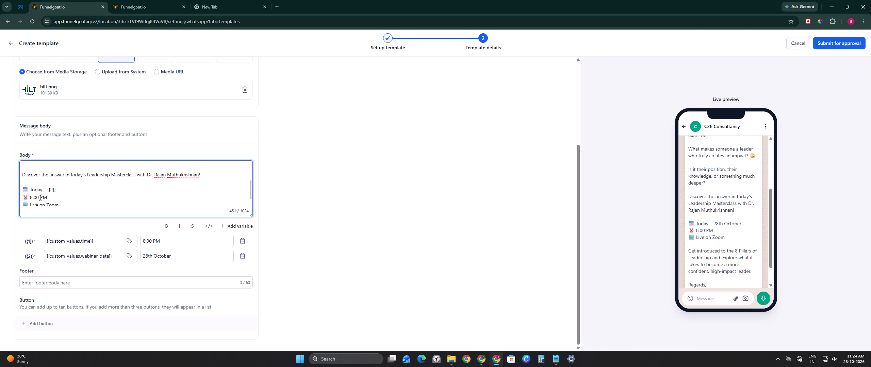
pyautogui.click(40, 197)
pyautogui.click(35, 197)
pyautogui.moveTo(30, 199); pyautogui.dragTo(51, 197)
pyautogui.hotkey('ctrl', 'x')
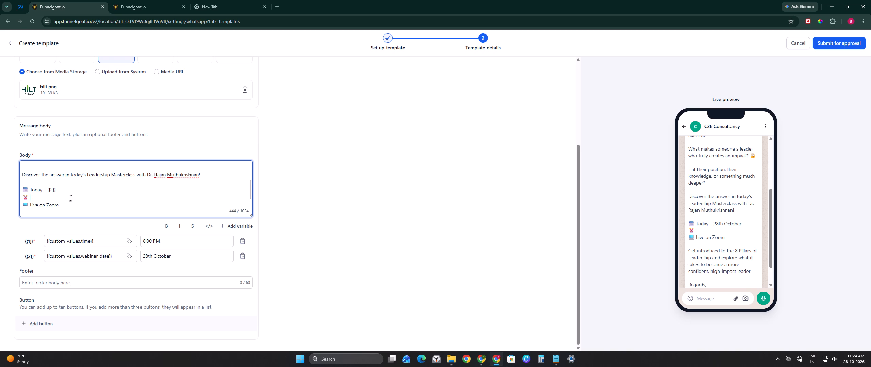
pyautogui.scroll(1, 84, 196)
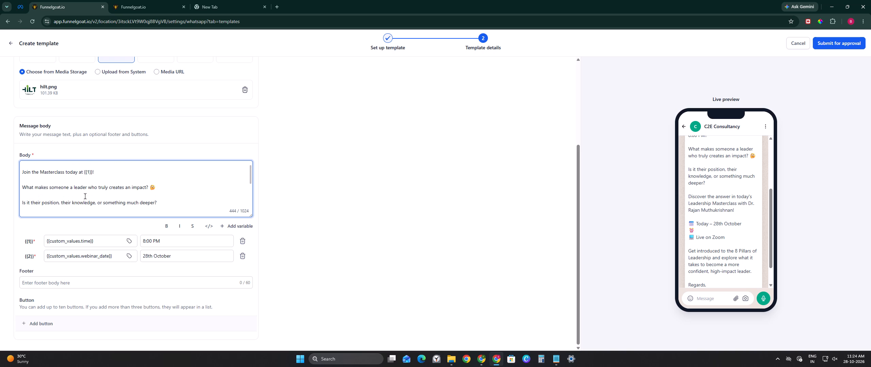
pyautogui.scroll(-2, 86, 193)
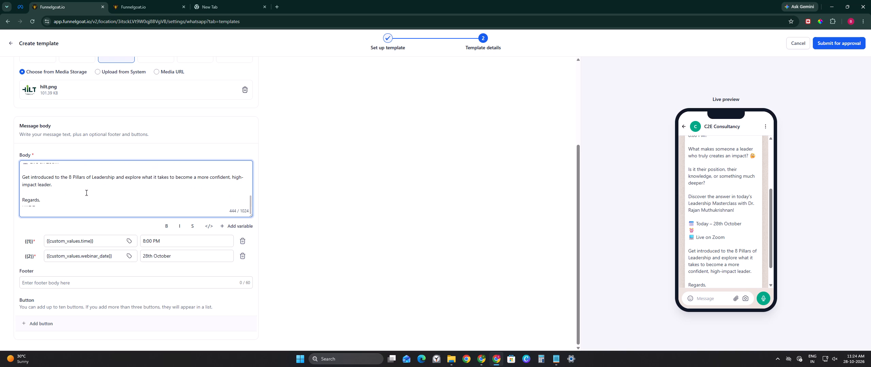
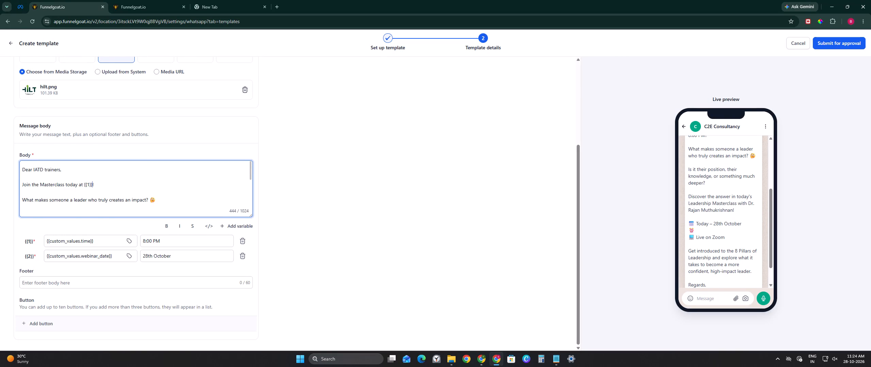
# Remove the {{1}} time variable from the body's Masterclass line, keeping the exclamation mark.
pyautogui.press('BackSpace')
pyautogui.press('BackSpace')
pyautogui.press('BackSpace')
pyautogui.hotkey('ctrl', 'z')
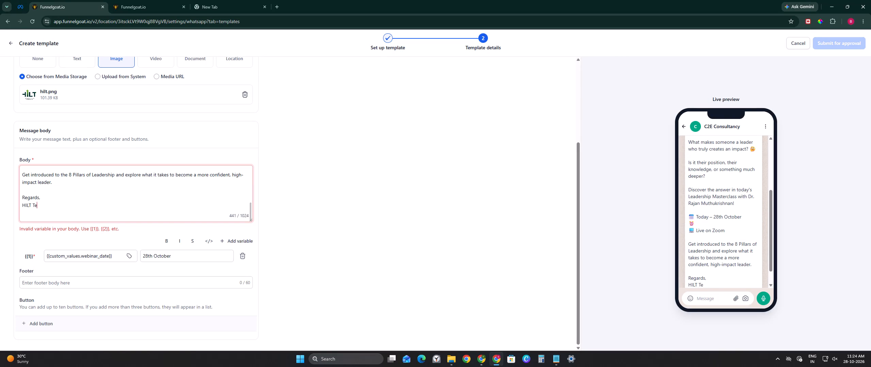
pyautogui.hotkey('ctrl', 'z')
pyautogui.hotkey('ctrl', 'z')
pyautogui.click(81, 191)
pyautogui.scroll(4, 91, 196)
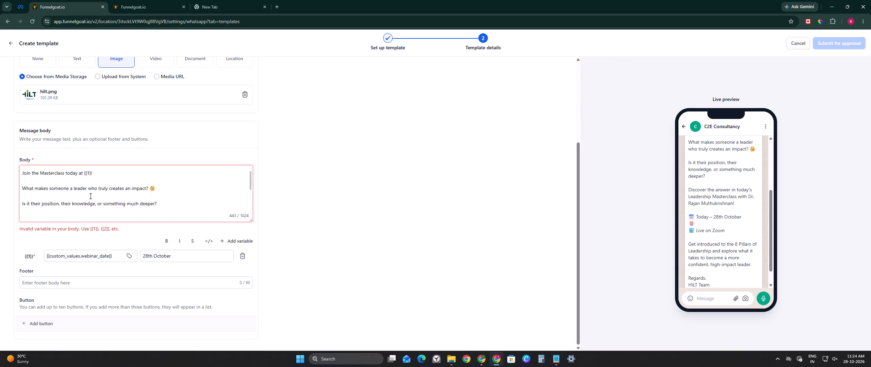
pyautogui.scroll(2, 91, 196)
pyautogui.click(90, 189)
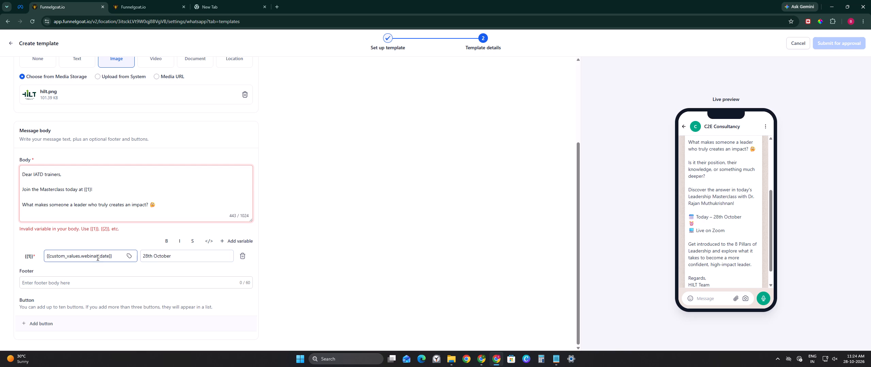
pyautogui.click(92, 190)
pyautogui.click(90, 190)
pyautogui.press('Left')
pyautogui.press('Left')
pyautogui.press('Left')
pyautogui.press('Delete')
pyautogui.press('Delete')
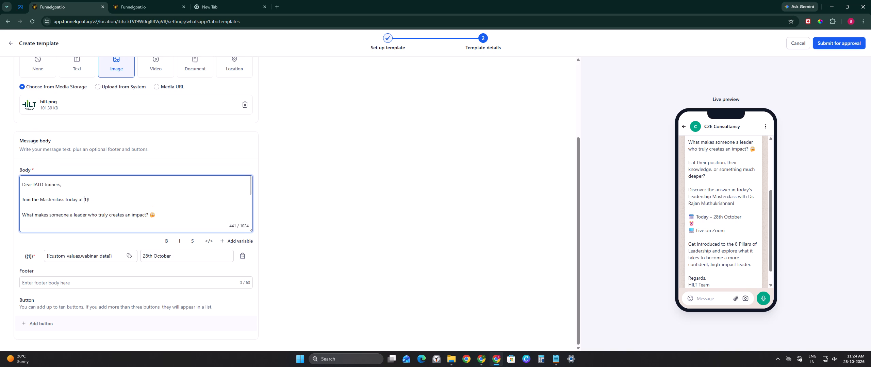
pyautogui.press('Delete')
pyautogui.press('Delete')
# Enter 8PM directly before the exclamation mark in the body's Join the Masterclass line.
pyautogui.press('8')
pyautogui.press('space')
pyautogui.write('p>m')
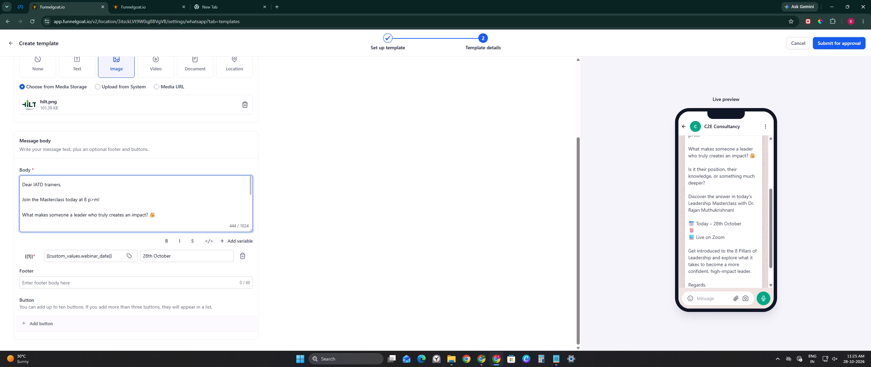
pyautogui.press('BackSpace')
pyautogui.press('BackSpace')
pyautogui.press('BackSpace')
pyautogui.hotkey('shift', 'p')
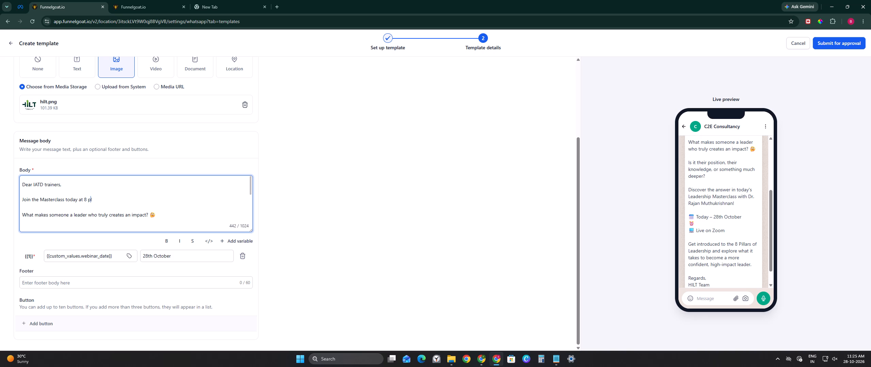
pyautogui.press('BackSpace')
pyautogui.hotkey('shift', 'p')
pyautogui.press('BackSpace')
pyautogui.press('BackSpace')
pyautogui.press('space')
pyautogui.press('BackSpace')
pyautogui.press('p')
pyautogui.press('BackSpace')
pyautogui.write('PM')
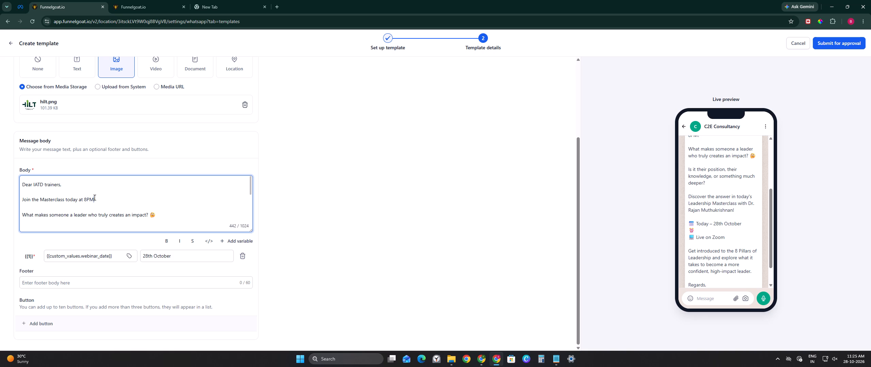
# Add a new variable after the alarm clock emoji on the line above Live on Zoom in the message body.
pyautogui.scroll(2, 734, 200)
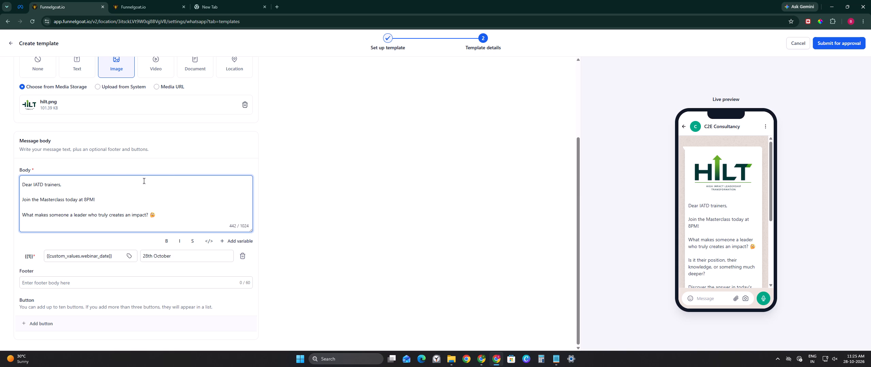
pyautogui.scroll(-1, 117, 200)
pyautogui.scroll(1, 118, 200)
pyautogui.scroll(-1, 128, 200)
pyautogui.scroll(-1, 60, 212)
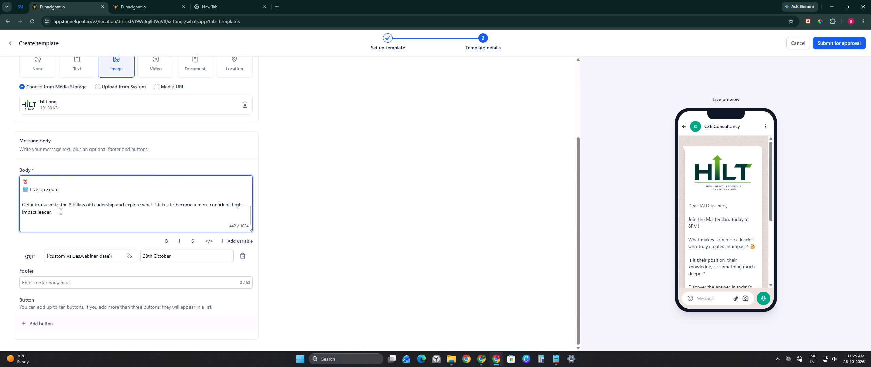
pyautogui.scroll(1, 62, 210)
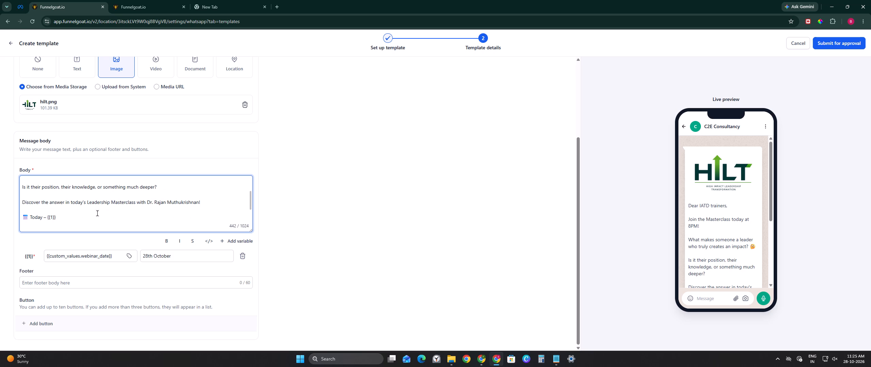
pyautogui.scroll(-2, 727, 232)
pyautogui.scroll(-1, 120, 211)
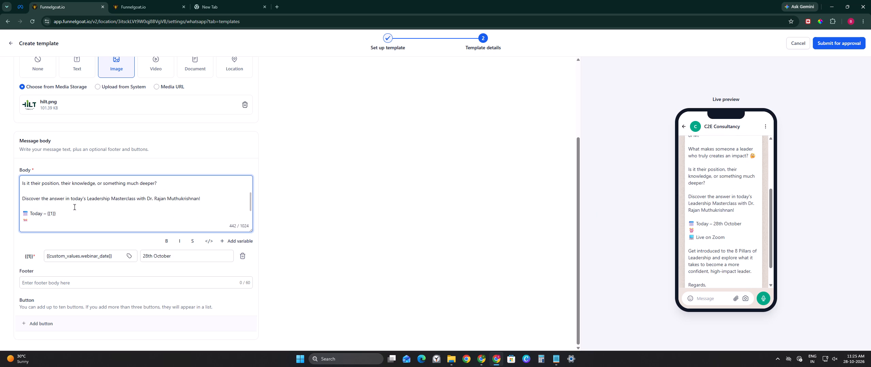
pyautogui.click(34, 180)
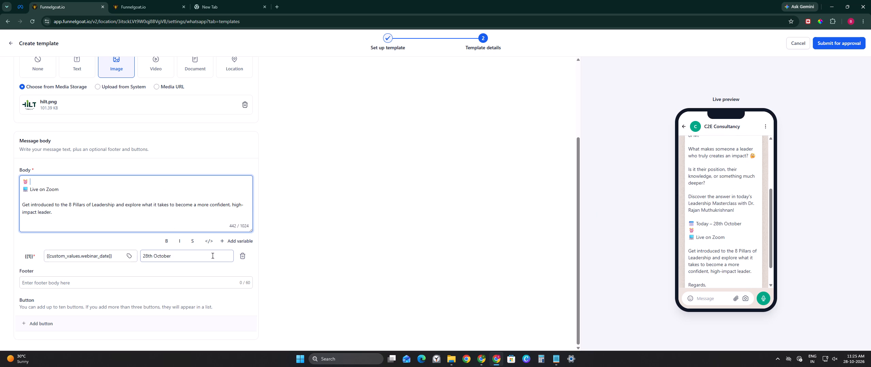
pyautogui.click(223, 241)
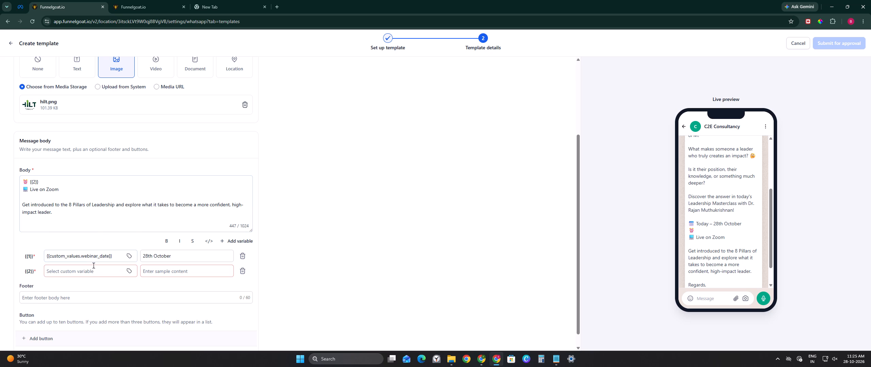
# Assign the time custom value from the Webinar group to variable {{2}}.
pyautogui.click(130, 272)
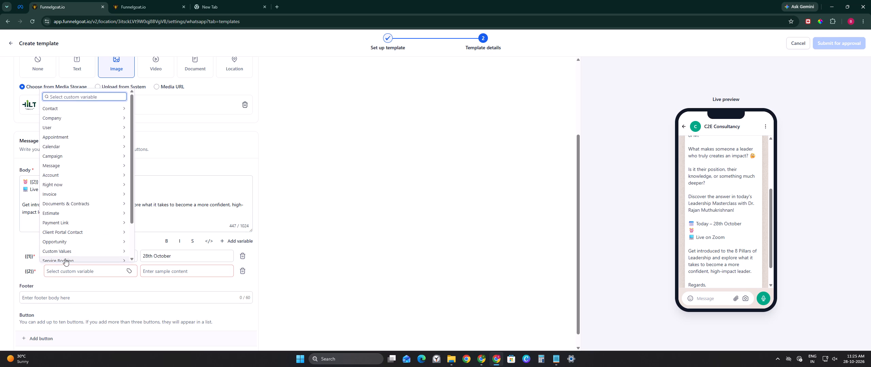
pyautogui.click(66, 255)
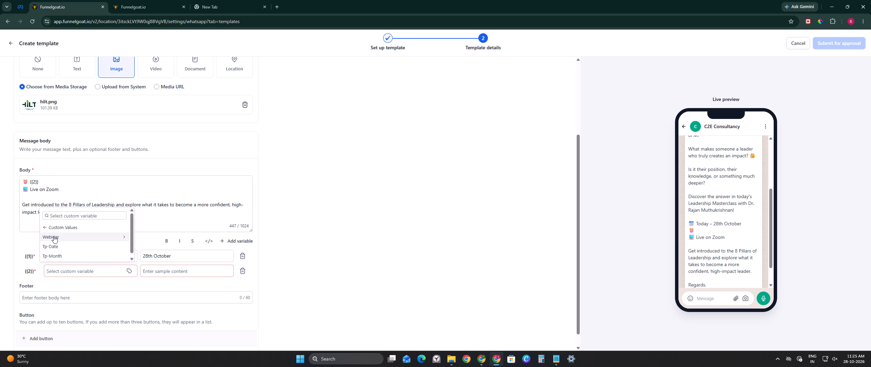
pyautogui.click(54, 236)
pyautogui.click(63, 241)
# Set the sample content of variable {{2}} to the copied 8:00 PM.
pyautogui.click(183, 275)
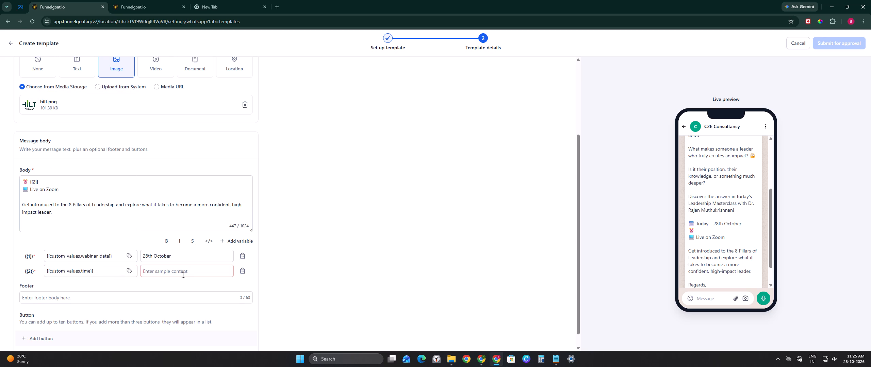
pyautogui.press('super+v')
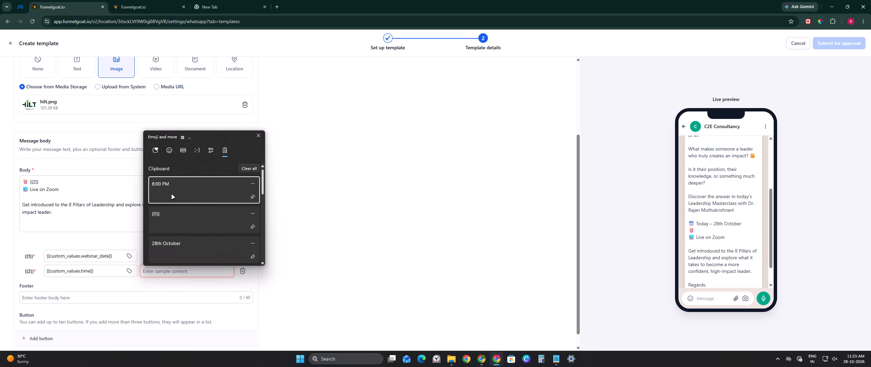
pyautogui.click(172, 195)
pyautogui.hotkey('ctrl', 'v')
pyautogui.click(377, 264)
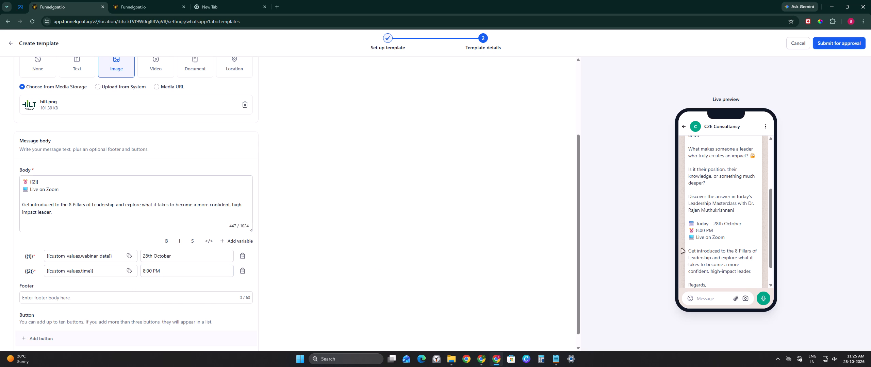
# Review the live preview, message body, variables and header of the template from end to end.
pyautogui.scroll(-3, 723, 249)
pyautogui.scroll(-1, 125, 254)
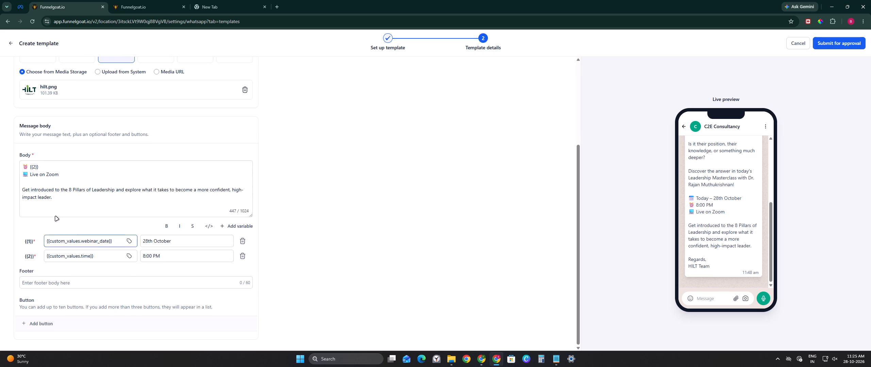
pyautogui.scroll(10, 51, 192)
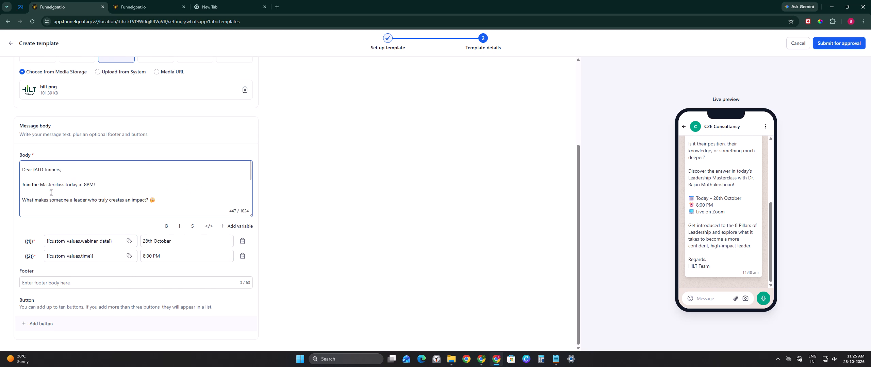
pyautogui.scroll(-11, 51, 192)
pyautogui.scroll(-4, 177, 299)
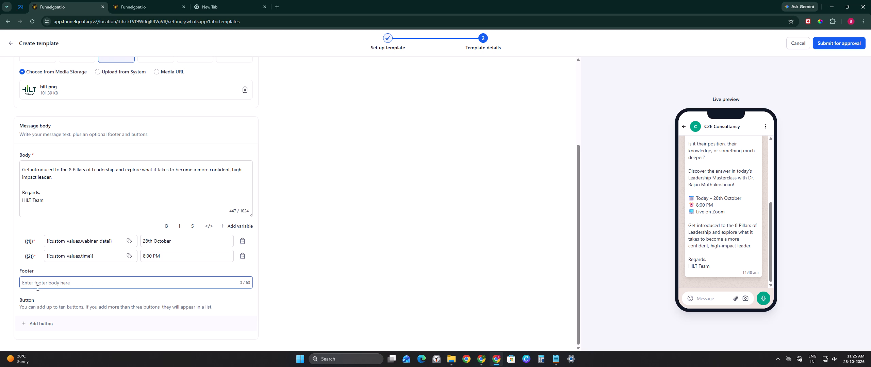
pyautogui.scroll(-3, 55, 306)
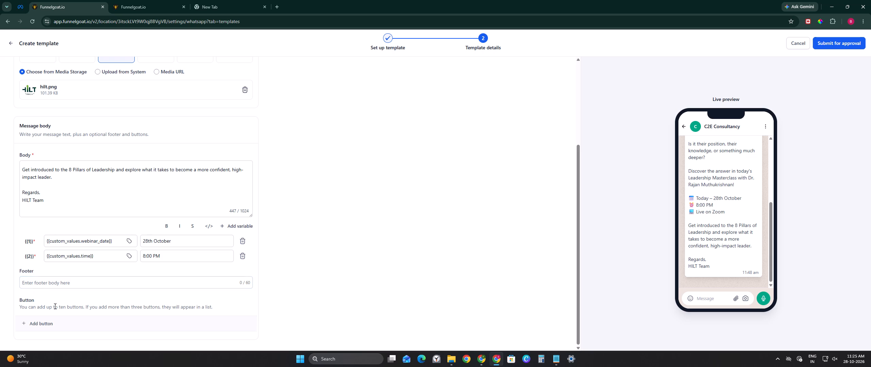
pyautogui.scroll(6, 133, 299)
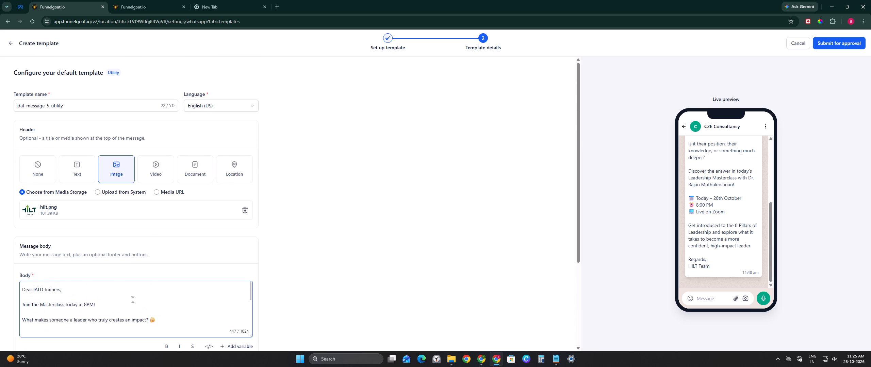
pyautogui.scroll(5, 133, 299)
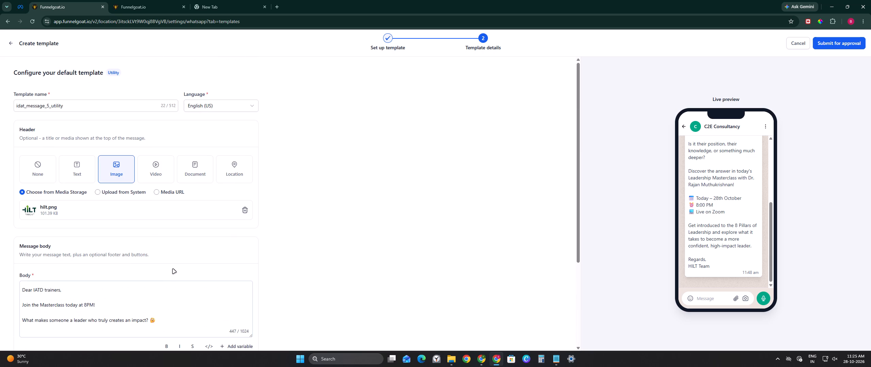
pyautogui.scroll(-5, 173, 269)
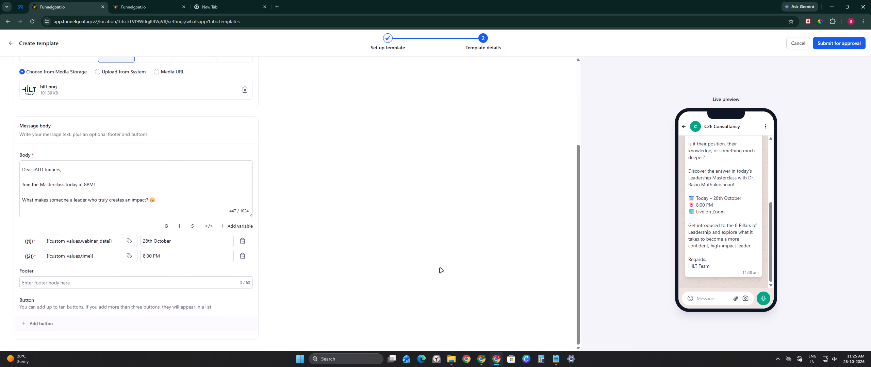
pyautogui.scroll(5, 123, 243)
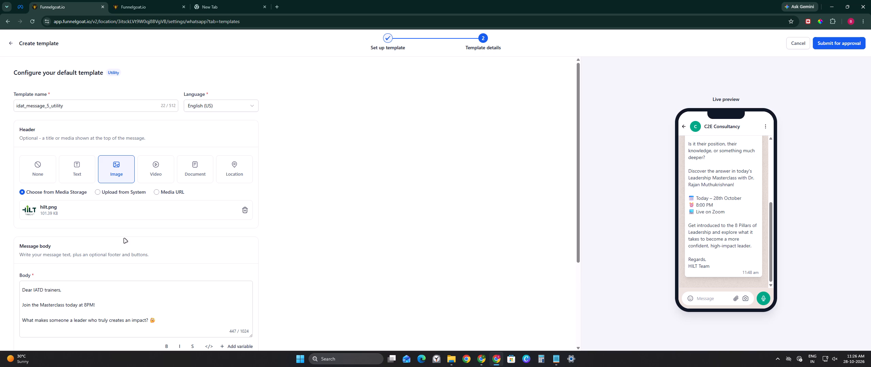
pyautogui.scroll(1, 182, 263)
pyautogui.scroll(1, 120, 209)
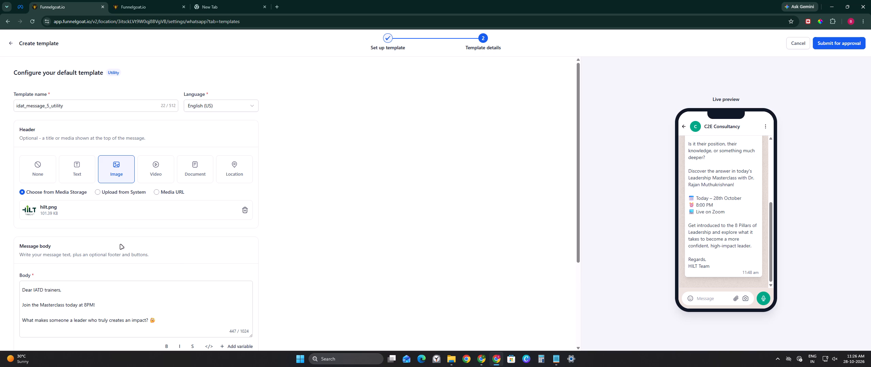
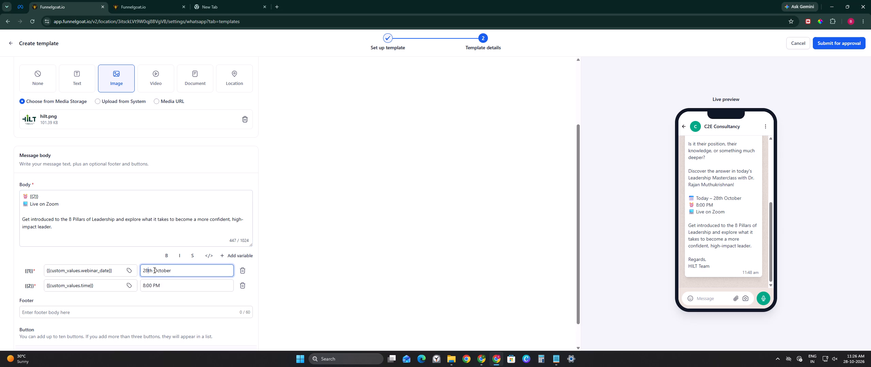
# Change the sample content of variable {{1}} to 28-OCT-2026.
pyautogui.click(151, 272)
pyautogui.press('0')
pyautogui.press('Right')
pyautogui.press('Right')
pyautogui.press('BackSpace')
pyautogui.press('BackSpace')
pyautogui.press('BackSpace')
pyautogui.press('BackSpace')
pyautogui.press('space')
pyautogui.write('-')
pyautogui.press('space')
pyautogui.press('Up')
pyautogui.press('Up')
pyautogui.press('Up')
pyautogui.press('Up')
pyautogui.press('Up')
pyautogui.press('Up')
pyautogui.press('Up')
pyautogui.press('Up')
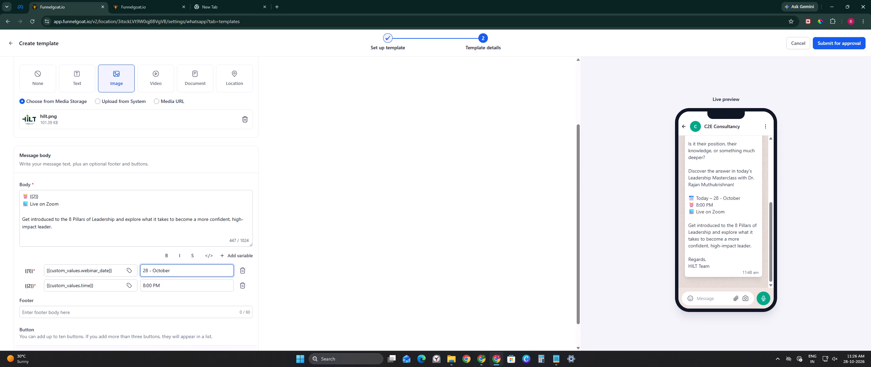
pyautogui.press('Right')
pyautogui.press('Right')
pyautogui.press('Right')
pyautogui.press('Right')
pyautogui.press('Right')
pyautogui.press('Right')
pyautogui.press('Right')
pyautogui.press('Right')
pyautogui.press('Right')
pyautogui.press('Right')
pyautogui.press('Right')
pyautogui.press('Right')
pyautogui.press('Right')
pyautogui.press('Right')
pyautogui.press('Right')
pyautogui.press('BackSpace')
pyautogui.press('BackSpace')
pyautogui.press('BackSpace')
pyautogui.press('BackSpace')
pyautogui.press('space')
pyautogui.write('-')
pyautogui.press('BackSpace')
pyautogui.press('BackSpace')
pyautogui.press('-')
pyautogui.press('Left')
pyautogui.press('Left')
pyautogui.press('Left')
pyautogui.press('Left')
pyautogui.press('BackSpace')
pyautogui.press('Left')
pyautogui.press('BackSpace')
pyautogui.press('0')
pyautogui.press('BackSpace')
pyautogui.press('Right')
pyautogui.press('Right')
pyautogui.press('Right')
pyautogui.press('Right')
pyautogui.press('BackSpace')
pyautogui.press('BackSpace')
pyautogui.write('CT')
pyautogui.press('Right')
pyautogui.press('Right')
pyautogui.write('2026')
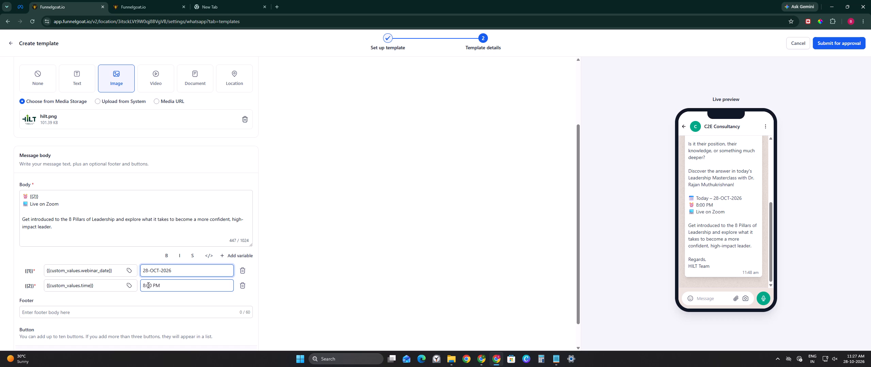
# Change the sample content of variable {{2}} to 8PM - 10PM, matching the time on the hilt-workshop landing page.
pyautogui.click(148, 285)
pyautogui.hotkey('alt', 'Tab')
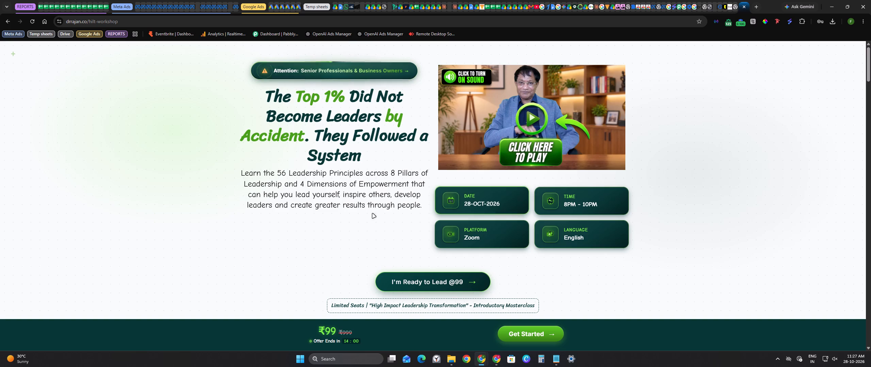
pyautogui.hotkey('alt', 'Tab')
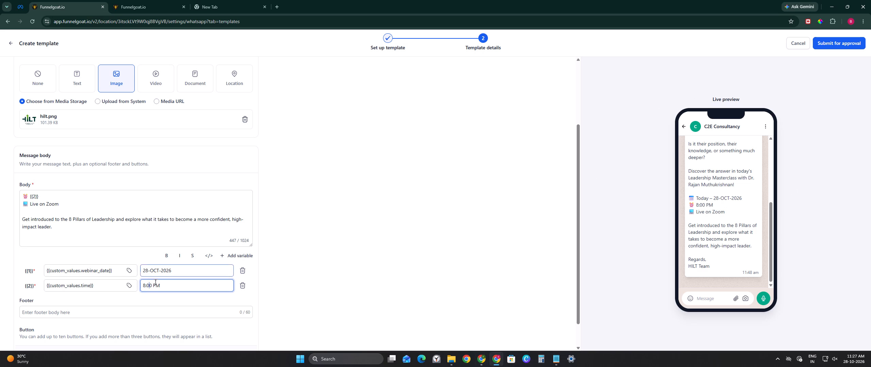
pyautogui.click(154, 286)
pyautogui.press('BackSpace')
pyautogui.press('BackSpace')
pyautogui.press('BackSpace')
pyautogui.press('BackSpace')
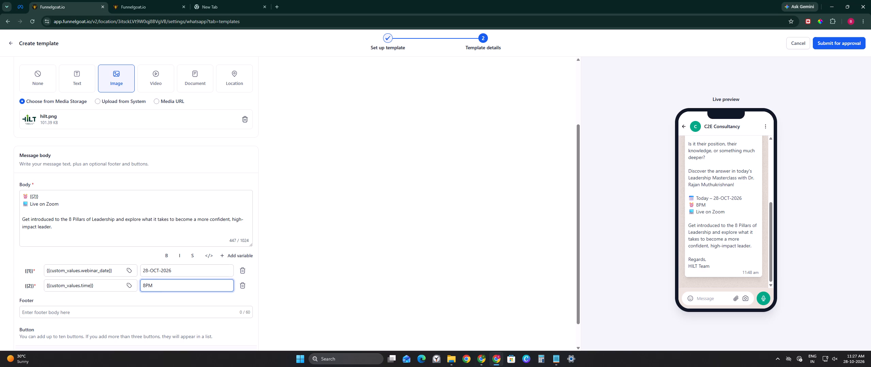
pyautogui.press('Right')
pyautogui.press('Right')
pyautogui.press('Right')
pyautogui.hotkey('alt', 'Tab')
pyautogui.hotkey('alt', 'Tab')
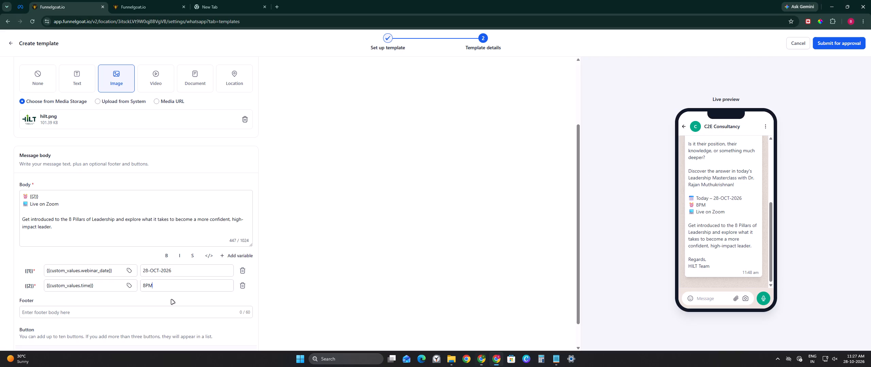
pyautogui.press('space')
pyautogui.write('-')
pyautogui.press('space')
pyautogui.write('10')
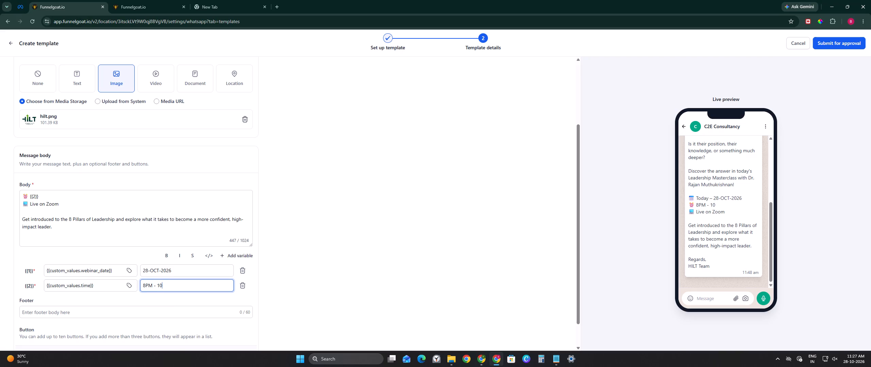
pyautogui.write('PM')
pyautogui.scroll(1, 731, 214)
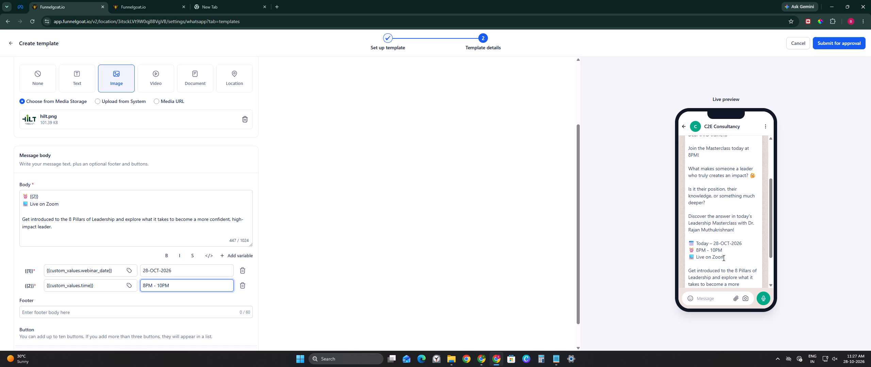
# Check the live preview of the template and submit it for approval.
pyautogui.scroll(3, 724, 258)
pyautogui.scroll(-3, 724, 258)
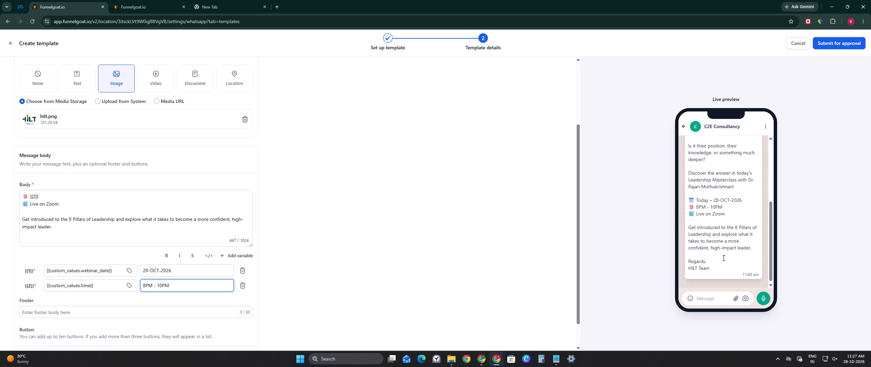
pyautogui.scroll(3, 708, 254)
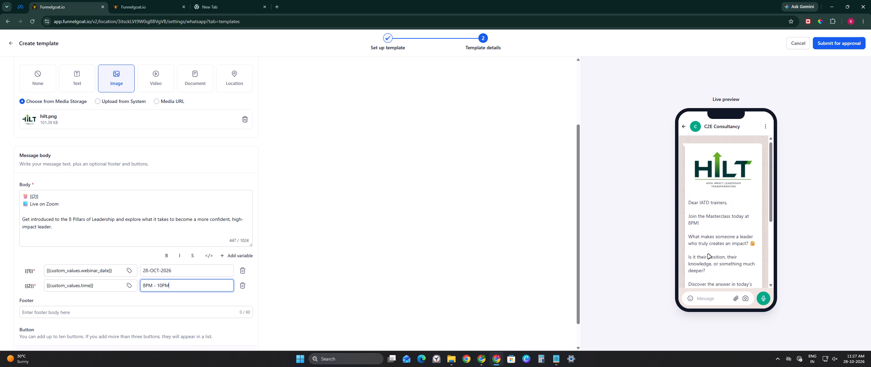
pyautogui.click(834, 44)
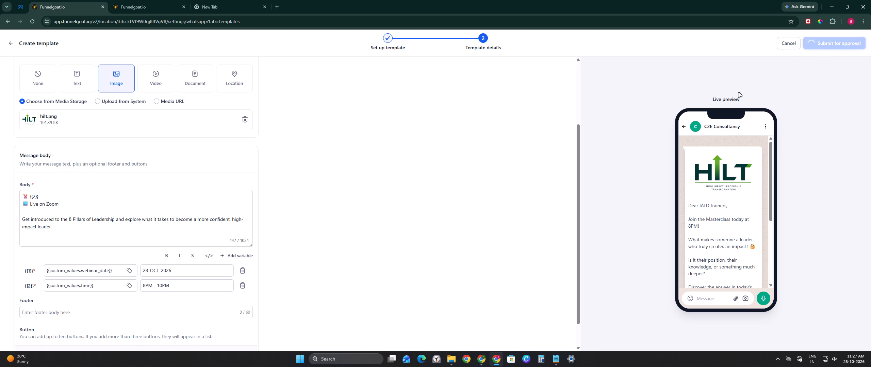
pyautogui.scroll(4, 70, 116)
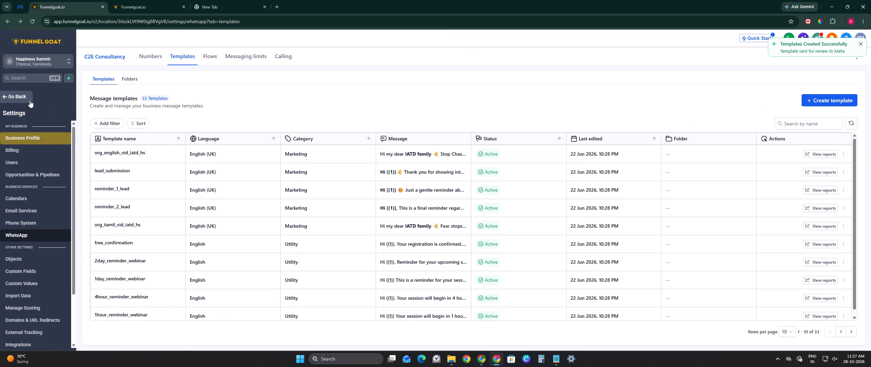
# Examine the template and media settings of the enabled WhatsApp action in the IDAT message workflow of the HILT automation folder.
pyautogui.click(19, 98)
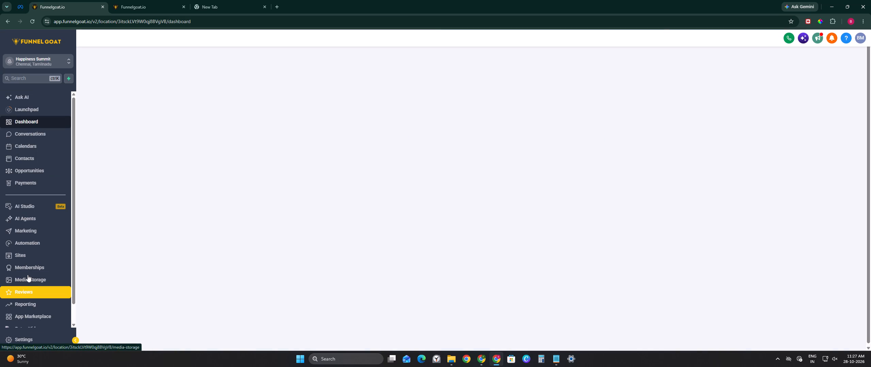
pyautogui.click(30, 242)
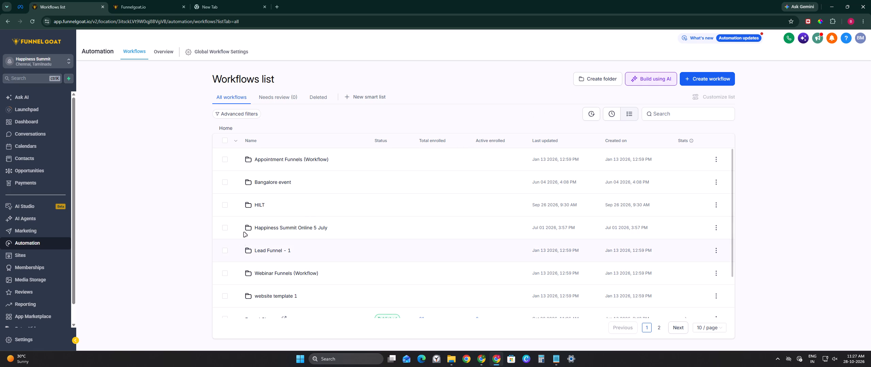
pyautogui.click(257, 202)
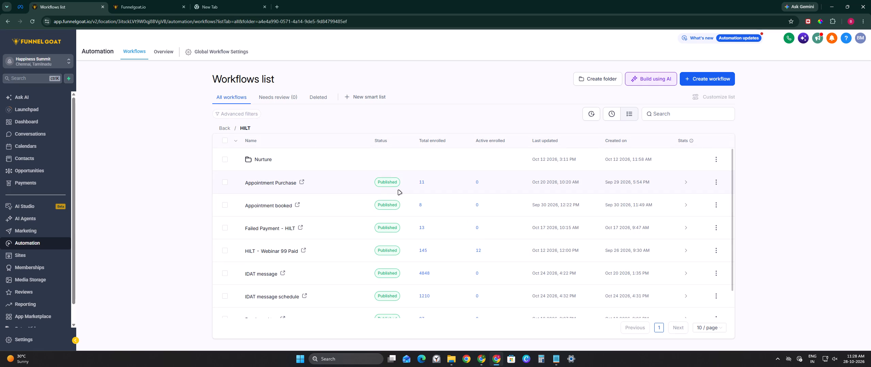
pyautogui.click(268, 274)
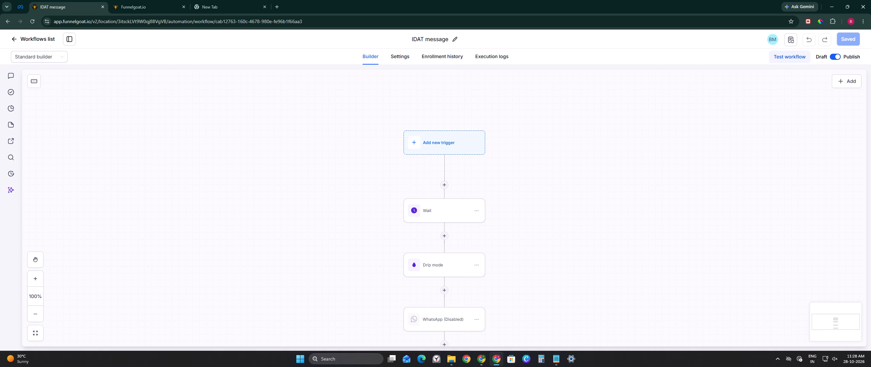
pyautogui.scroll(-2, 385, 213)
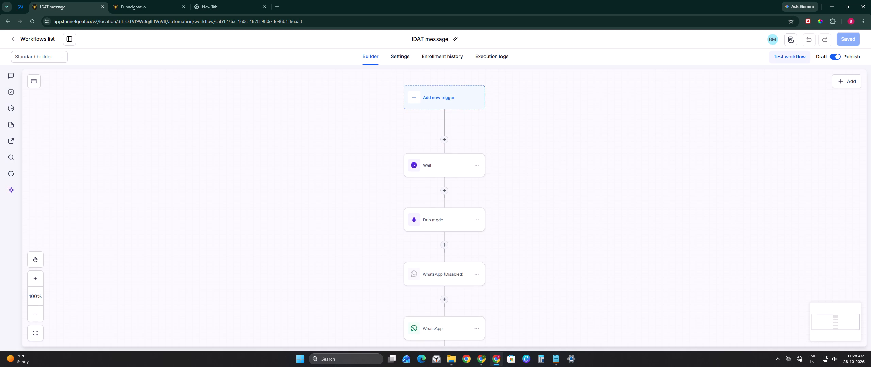
pyautogui.scroll(-4, 414, 255)
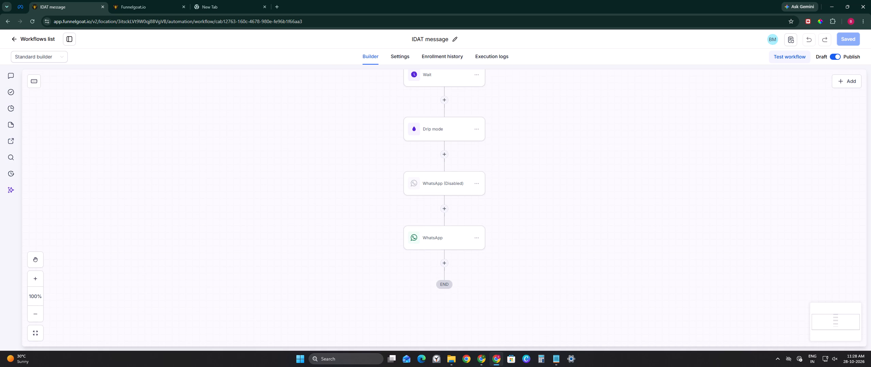
pyautogui.click(437, 237)
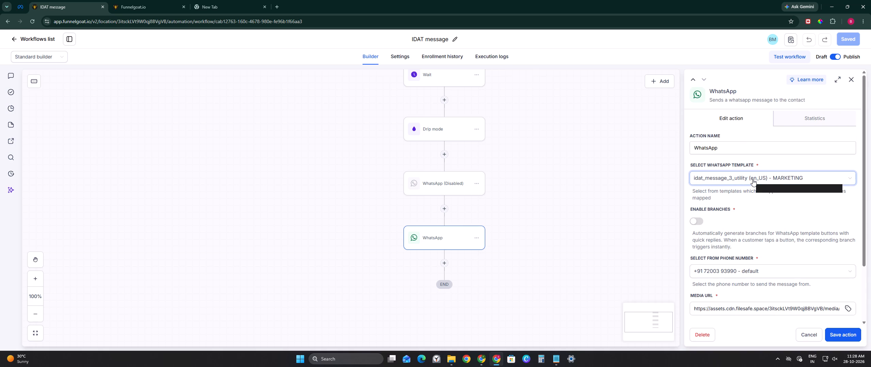
pyautogui.scroll(-2, 744, 304)
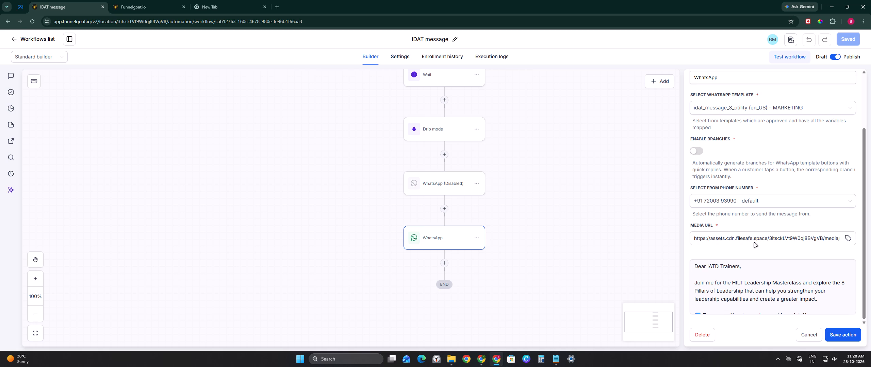
pyautogui.click(17, 39)
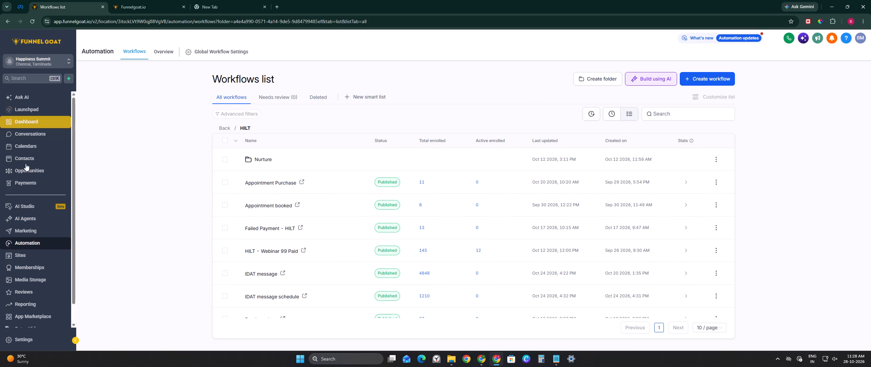
# Open the filter options for the full contacts list.
pyautogui.click(27, 157)
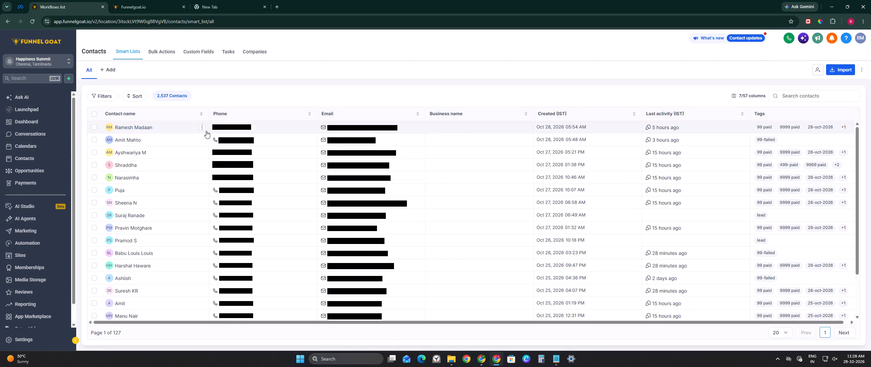
pyautogui.scroll(3, 228, 155)
# Filter the Contacts list to those whose Tag is idat and apply the filter.
pyautogui.click(90, 93)
pyautogui.click(716, 57)
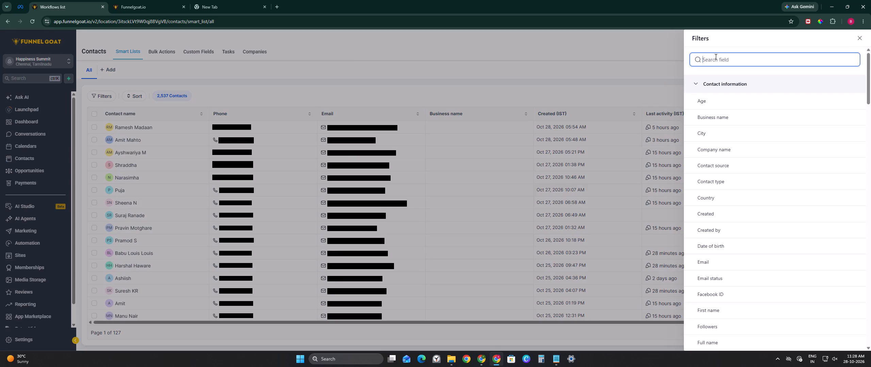
pyautogui.write('tag')
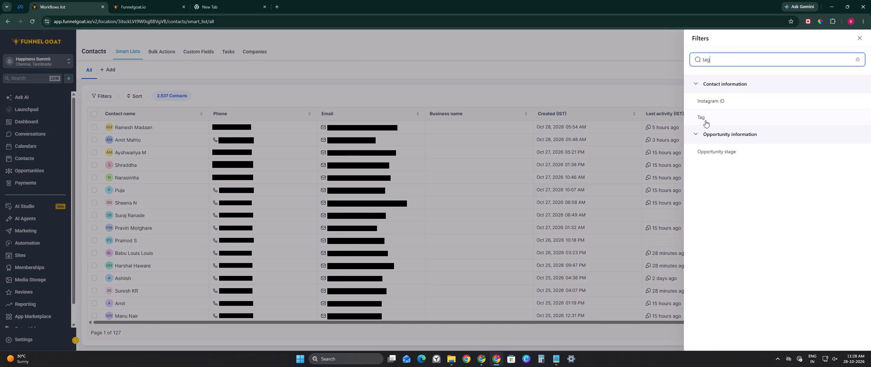
pyautogui.click(705, 120)
pyautogui.click(724, 83)
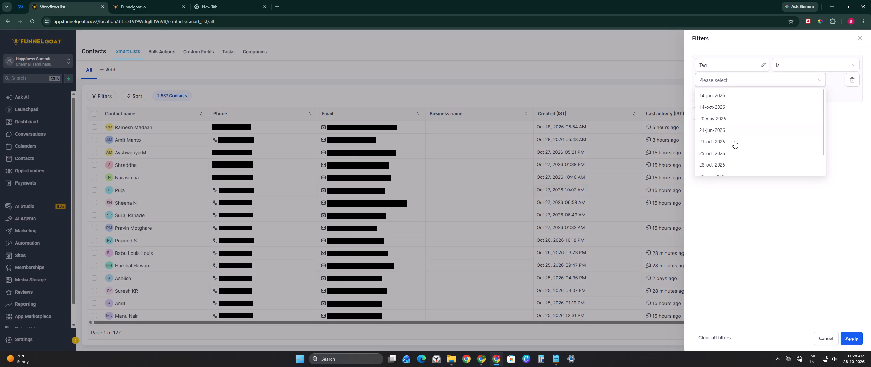
pyautogui.scroll(-5, 734, 141)
pyautogui.scroll(4, 722, 152)
pyautogui.scroll(-6, 722, 152)
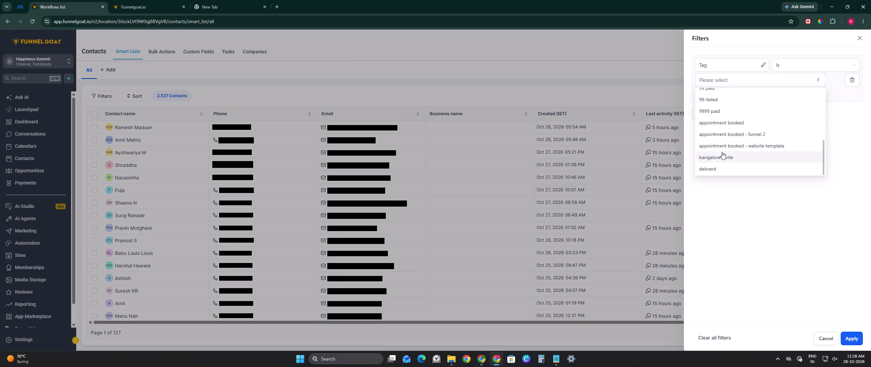
pyautogui.scroll(1, 719, 138)
pyautogui.scroll(-3, 719, 138)
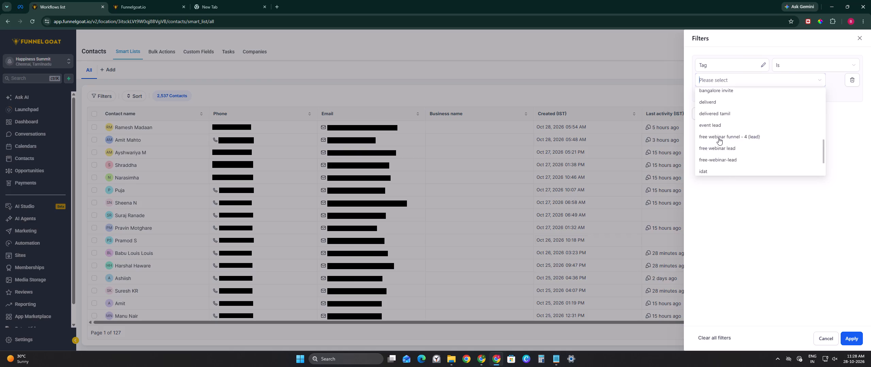
pyautogui.click(707, 148)
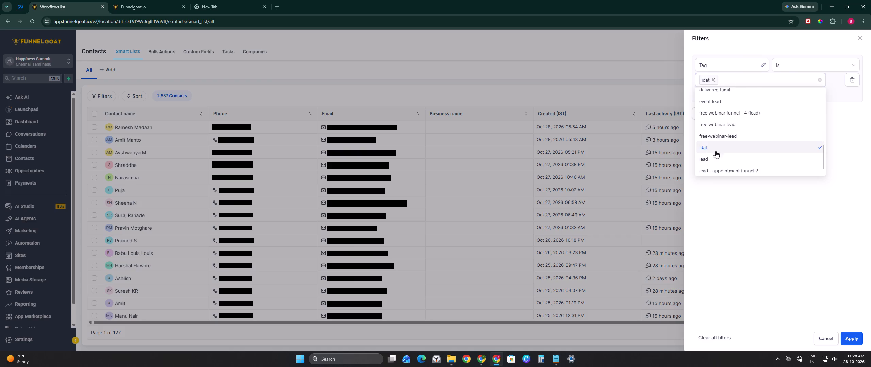
pyautogui.click(814, 215)
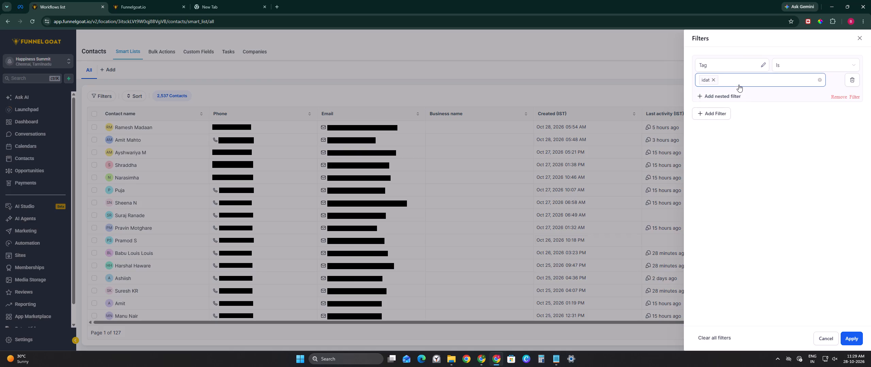
pyautogui.click(857, 342)
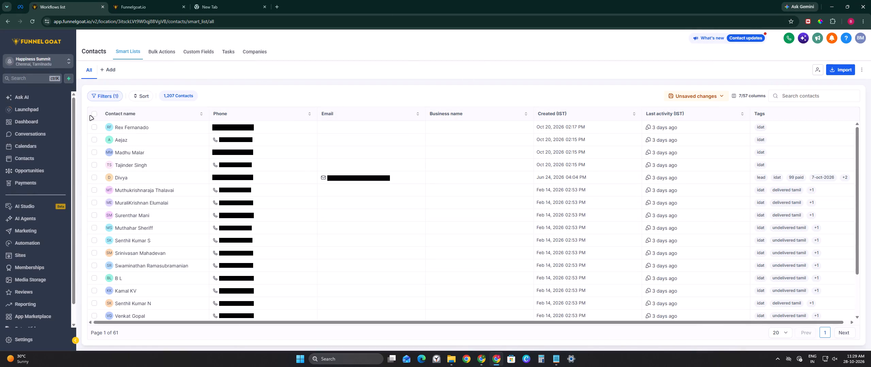
# Select all contacts on the current page of the filtered list.
pyautogui.click(94, 116)
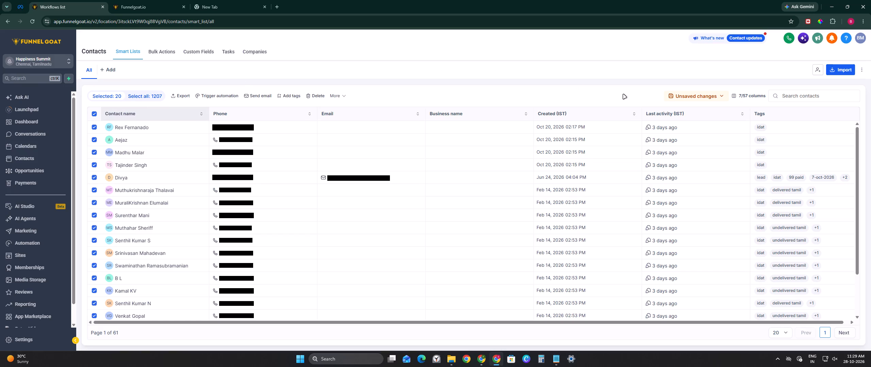
# Save the filtered contacts view as a new smart list named idat.
pyautogui.click(720, 97)
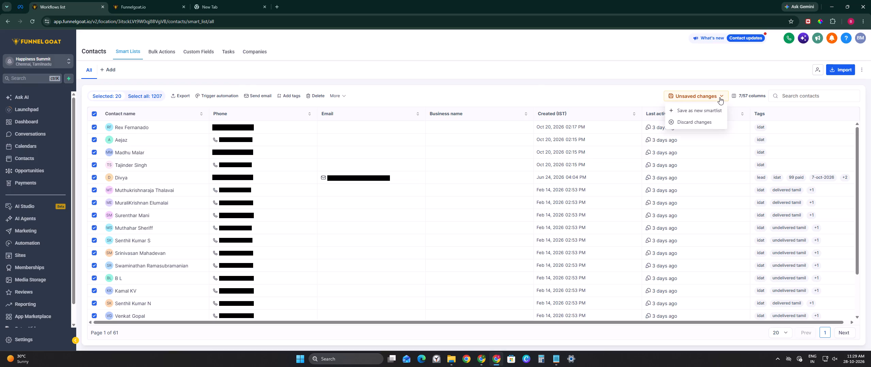
pyautogui.click(707, 112)
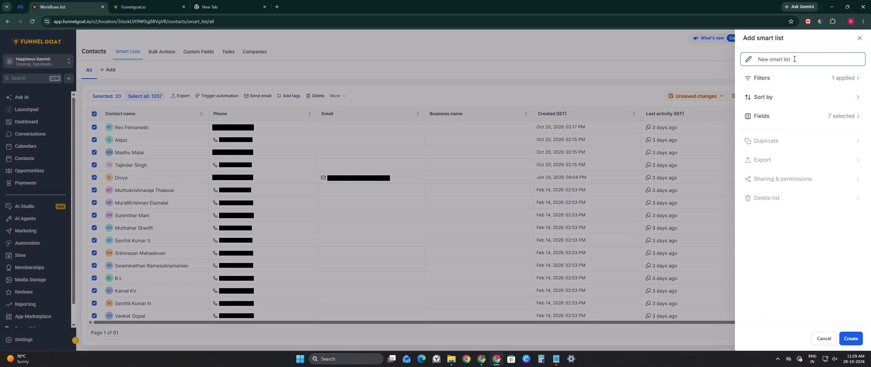
pyautogui.moveTo(794, 59); pyautogui.dragTo(735, 64)
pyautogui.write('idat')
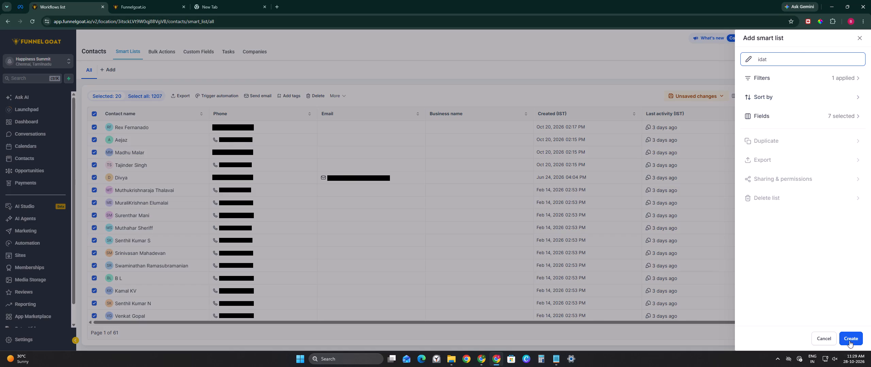
# Create the smart list named idat from the filtered contacts.
pyautogui.click(849, 340)
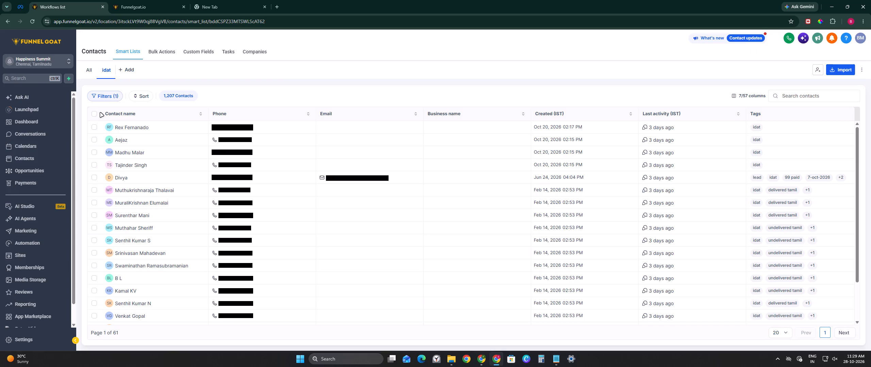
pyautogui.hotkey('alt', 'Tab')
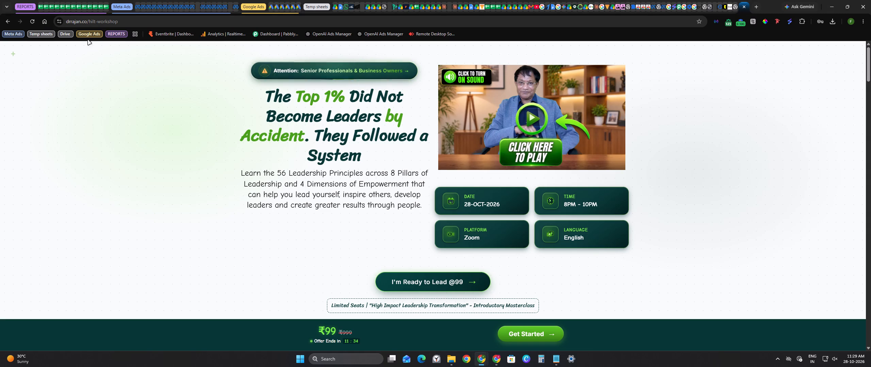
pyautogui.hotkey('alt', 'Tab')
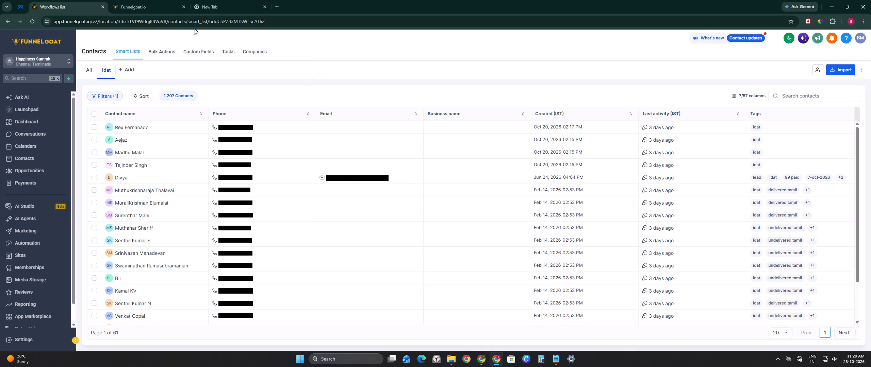
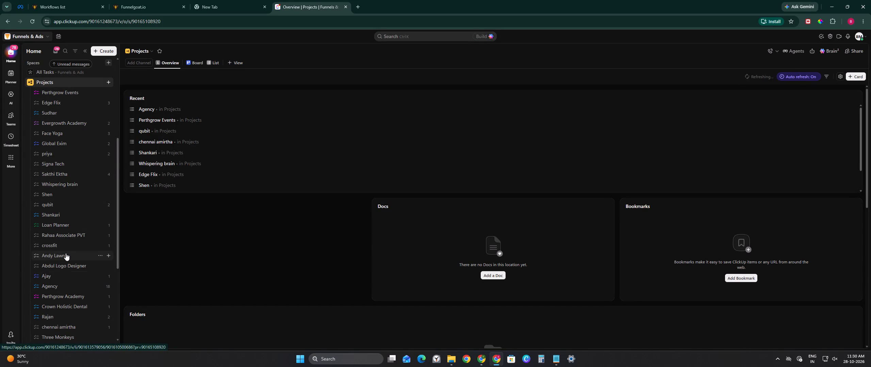
# Search the ClickUp workspace for whatsapp and look through the matching tasks for the one about messaging IDAT contacts.
pyautogui.scroll(-2, 66, 255)
pyautogui.click(398, 37)
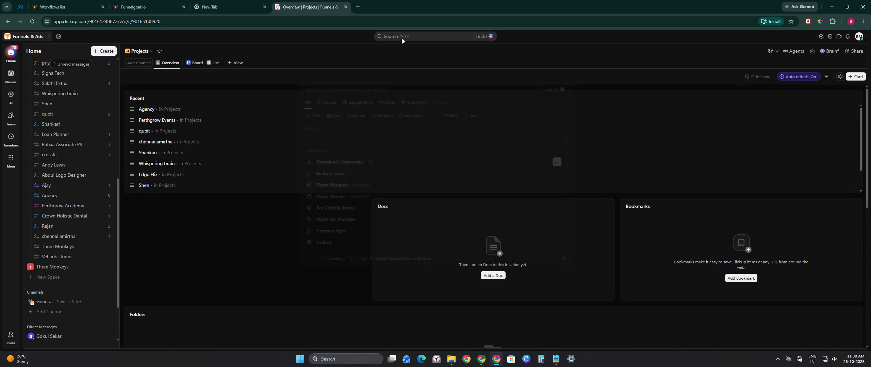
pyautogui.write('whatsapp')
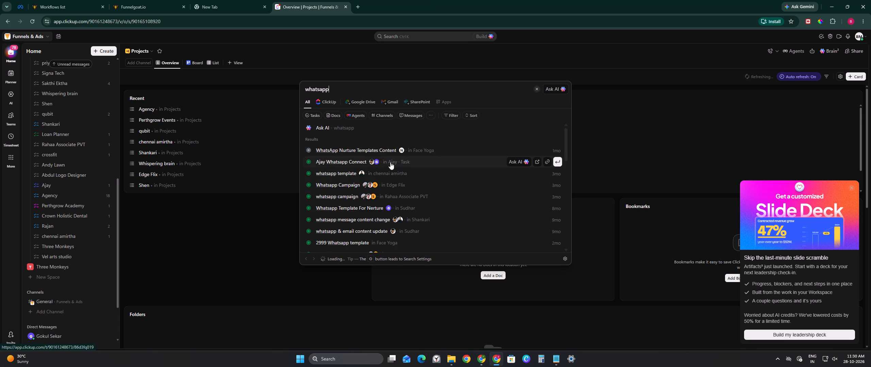
pyautogui.scroll(-1, 441, 199)
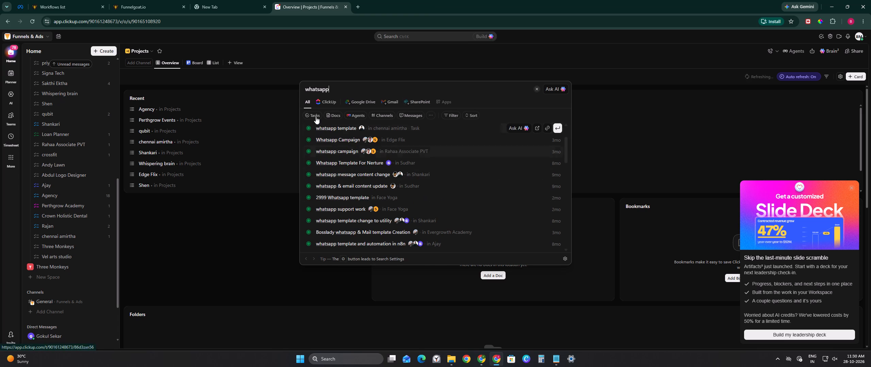
pyautogui.click(428, 115)
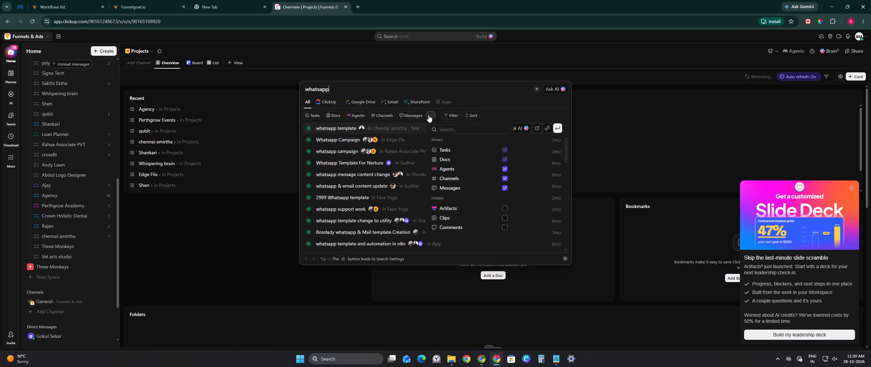
pyautogui.click(428, 115)
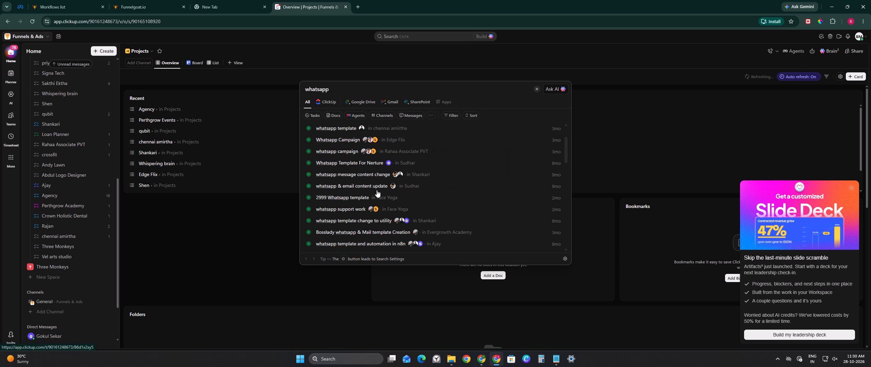
pyautogui.scroll(-1, 377, 196)
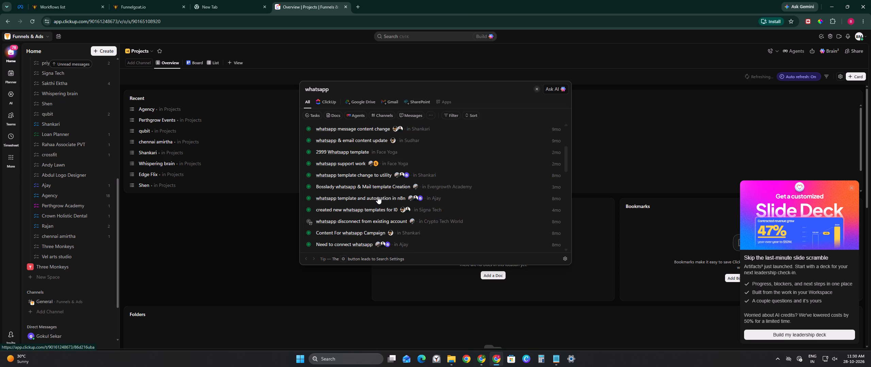
pyautogui.scroll(-2, 467, 170)
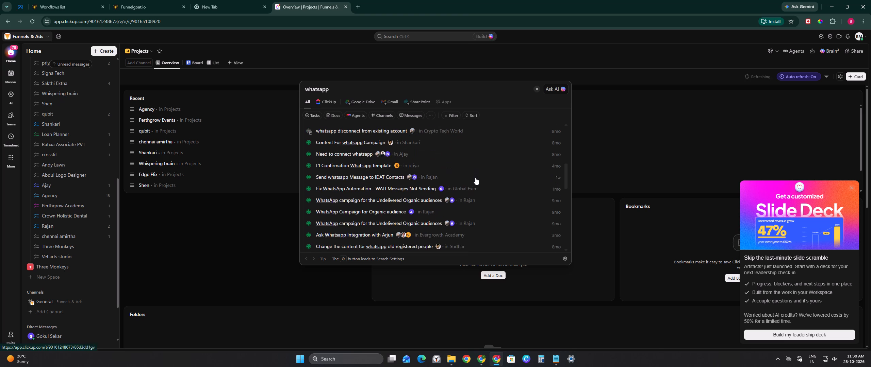
pyautogui.scroll(-1, 482, 190)
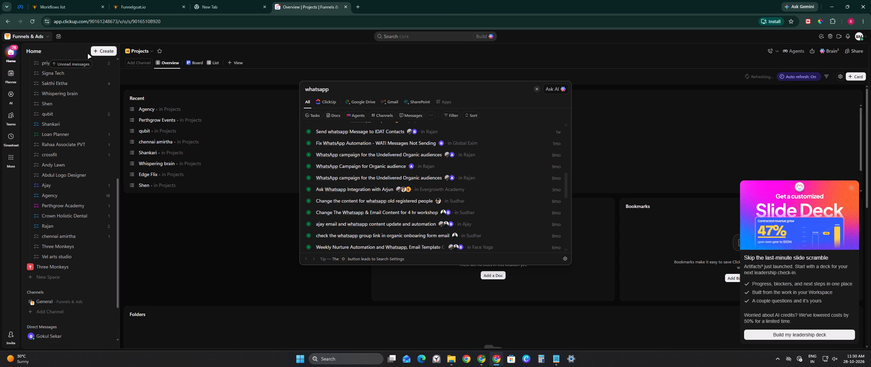
pyautogui.click(103, 53)
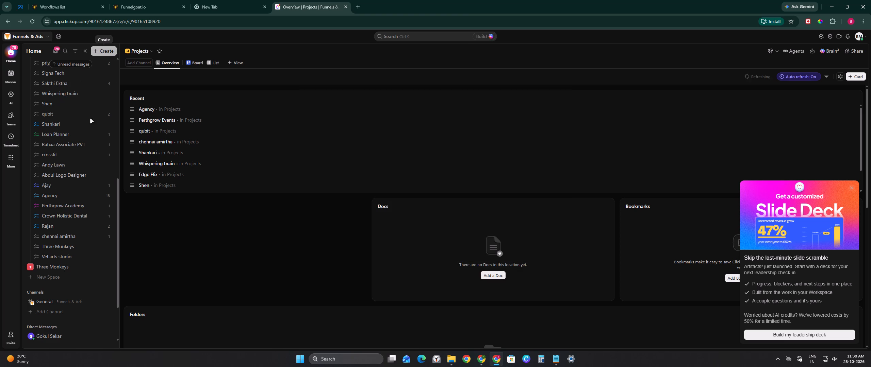
# Open the Rajan project's Board view and check its task cards for the IDAT WhatsApp task.
pyautogui.click(60, 227)
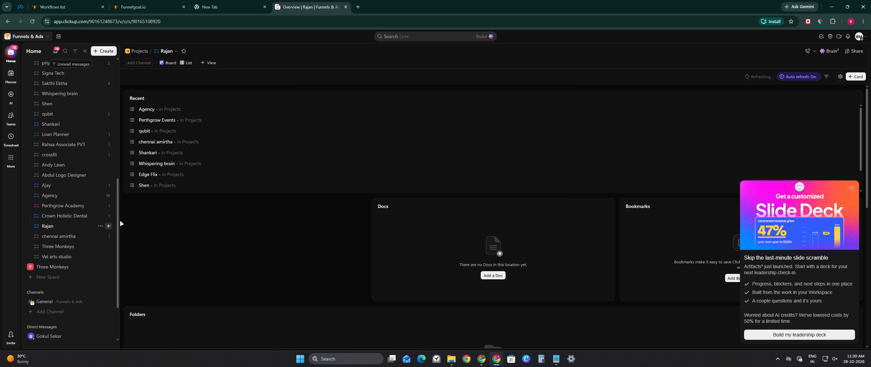
pyautogui.click(167, 62)
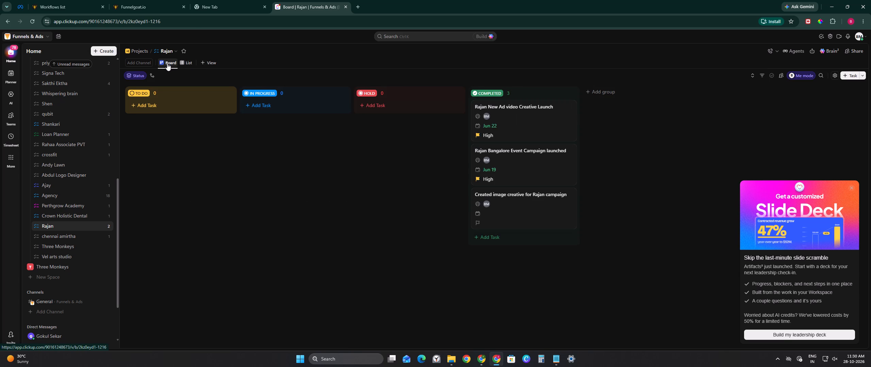
pyautogui.scroll(-3, 552, 212)
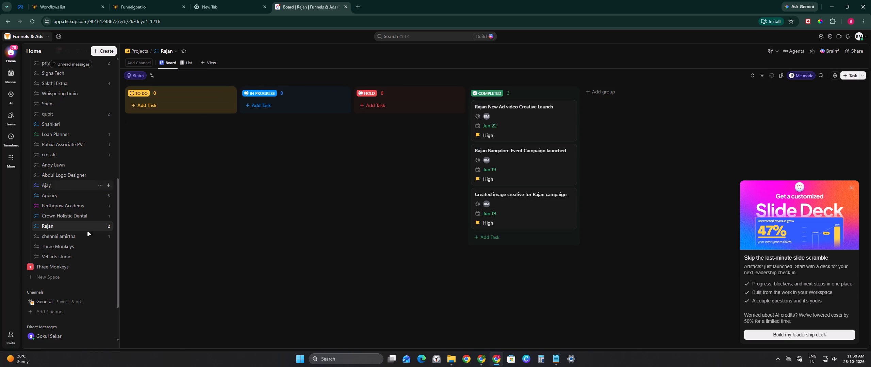
pyautogui.scroll(2, 74, 153)
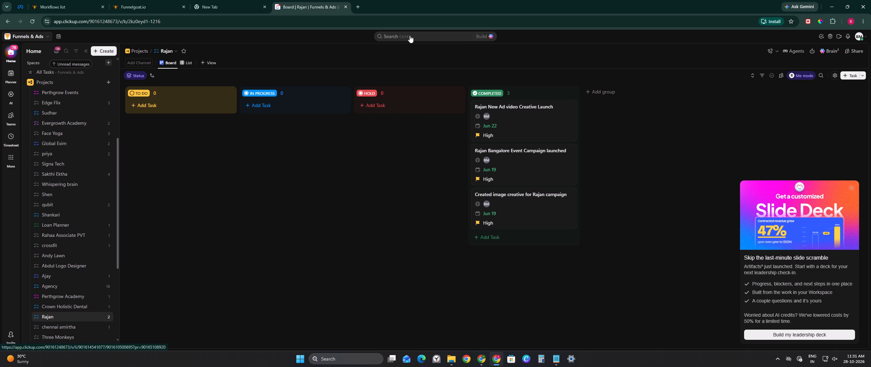
# Search the workspace for the task "send whatsapp message to idat".
pyautogui.click(420, 36)
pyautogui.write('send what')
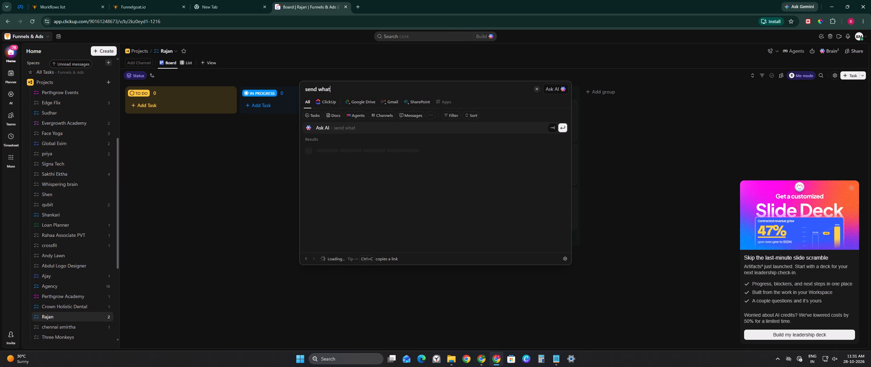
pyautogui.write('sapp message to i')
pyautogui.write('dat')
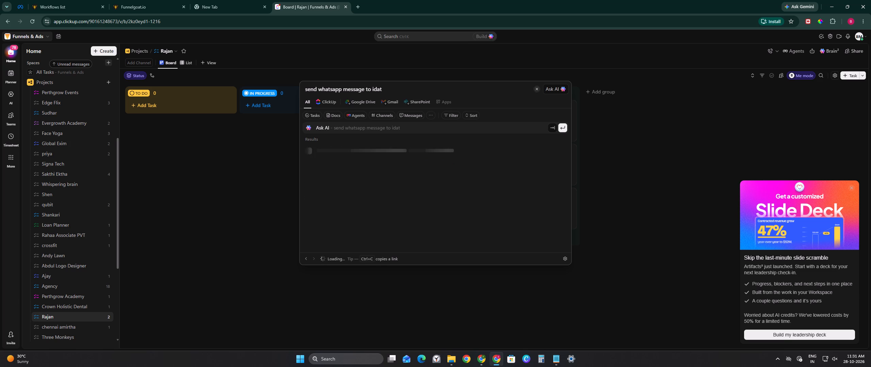
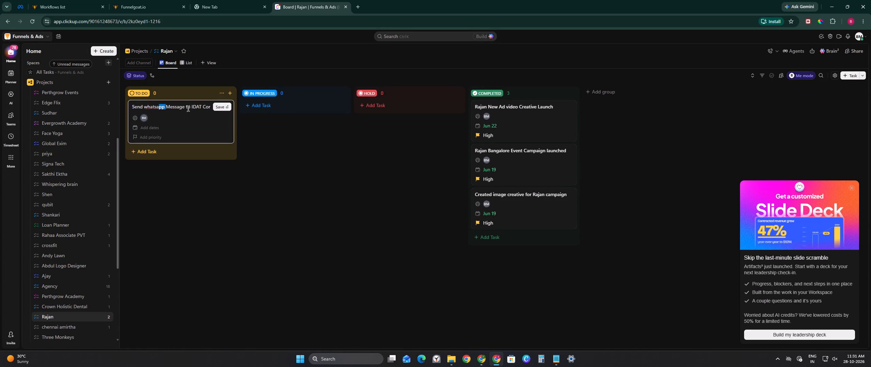
# Correct the new To Do task's name to "Send whatsapp Message to IATD Contacts".
pyautogui.moveTo(188, 108); pyautogui.dragTo(208, 108)
pyautogui.click(188, 108)
pyautogui.click(186, 108)
pyautogui.press('BackSpace')
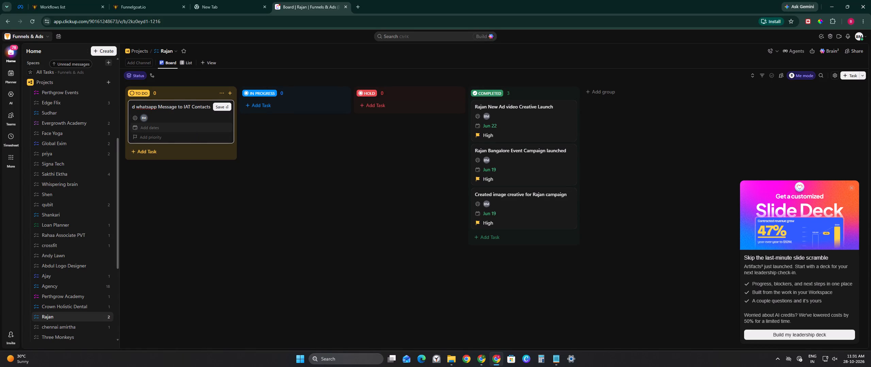
pyautogui.press('Up')
pyautogui.press('Up')
pyautogui.press('Up')
pyautogui.press('Up')
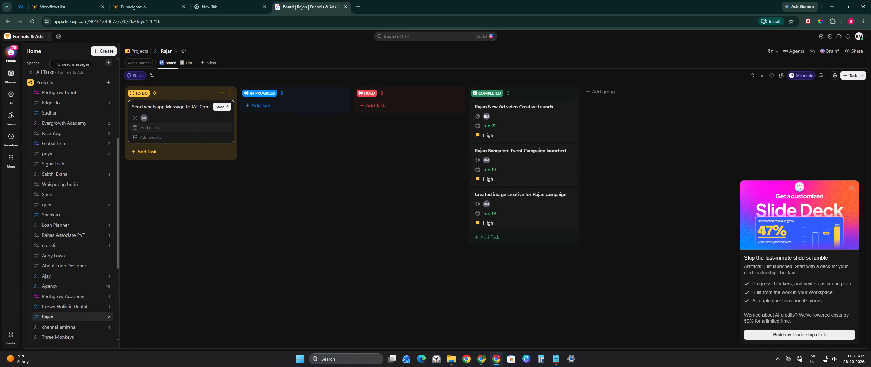
pyautogui.click(198, 109)
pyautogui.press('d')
pyautogui.press('BackSpace')
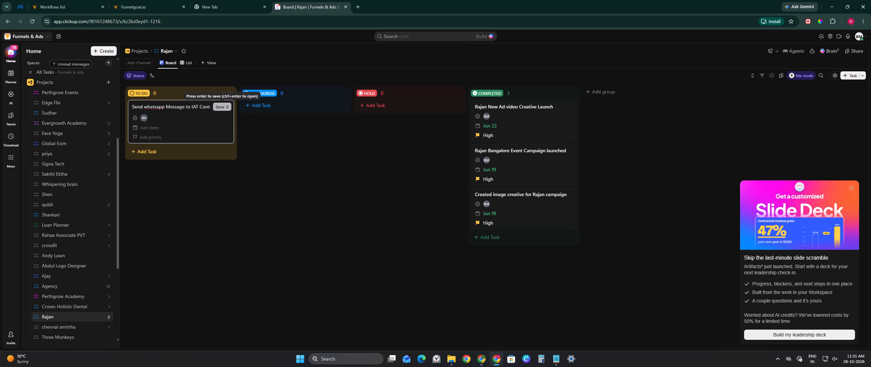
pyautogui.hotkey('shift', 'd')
# Add Gokul as an additional assignee of the new task and save the task.
pyautogui.click(164, 116)
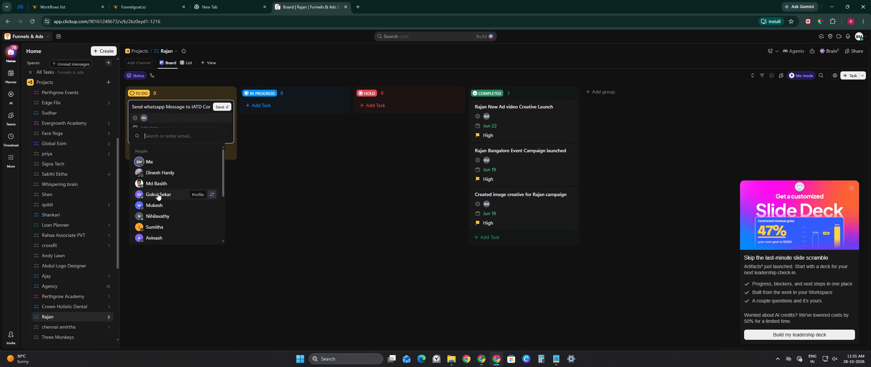
pyautogui.click(158, 193)
pyautogui.click(277, 185)
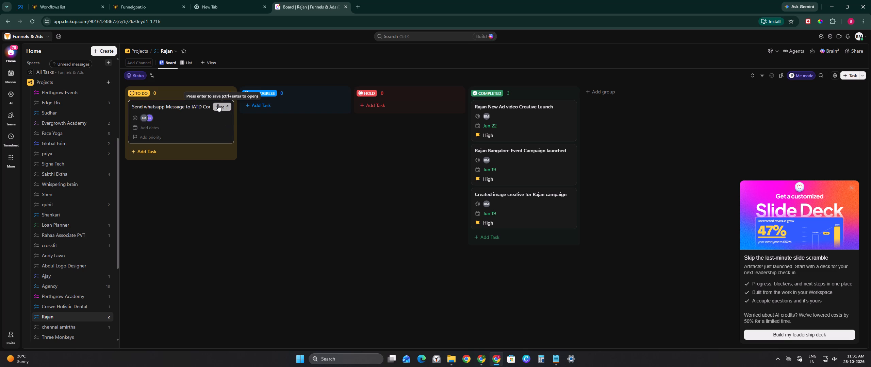
pyautogui.click(218, 106)
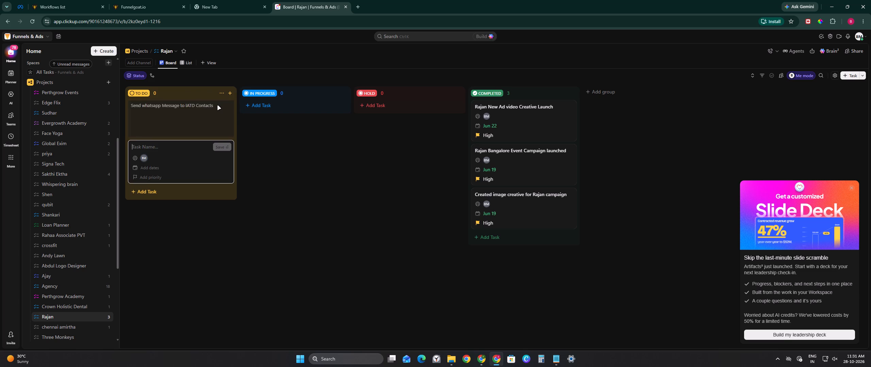
# Move the "Send whatsapp Message to IATD Contacts" task from To Do to In Progress.
pyautogui.moveTo(154, 107); pyautogui.dragTo(218, 107)
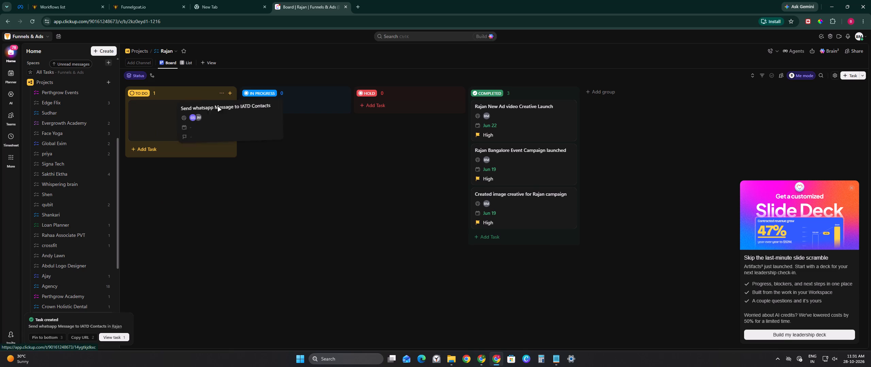
pyautogui.moveTo(218, 107); pyautogui.dragTo(270, 99)
pyautogui.moveTo(166, 106); pyautogui.dragTo(175, 105)
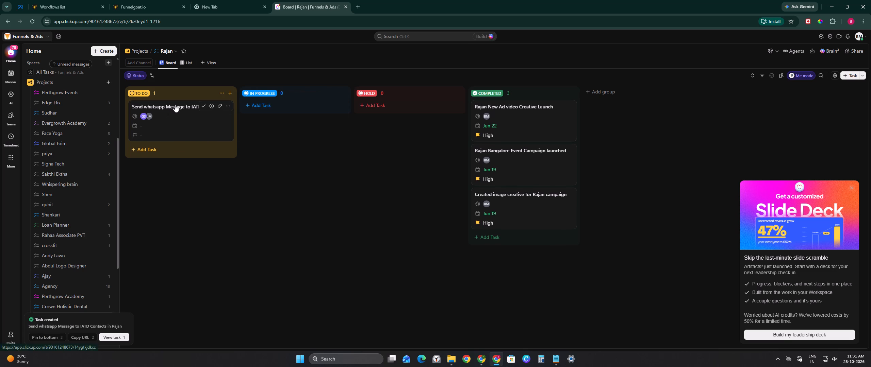
pyautogui.moveTo(175, 105); pyautogui.dragTo(291, 102)
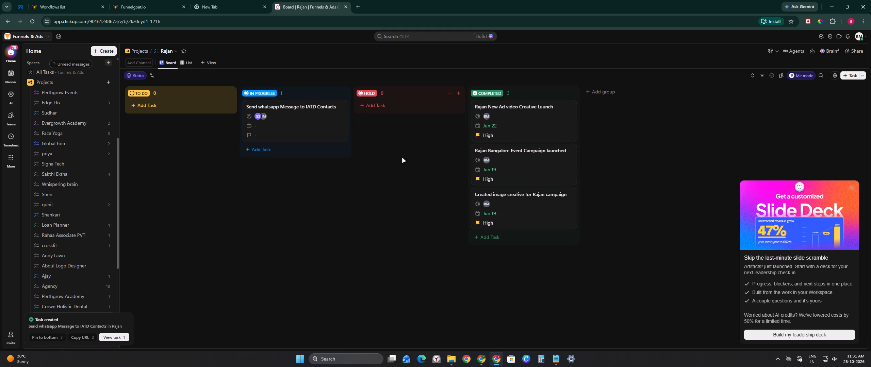
# Set the In Progress task's due date to Today and its priority to High.
pyautogui.click(252, 123)
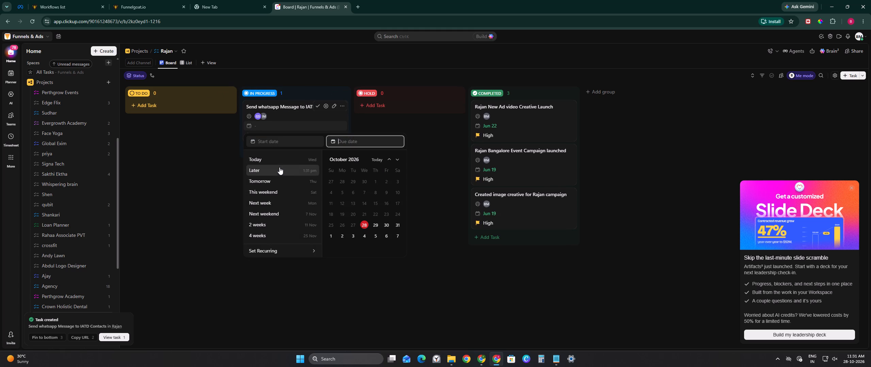
pyautogui.click(268, 158)
pyautogui.click(263, 136)
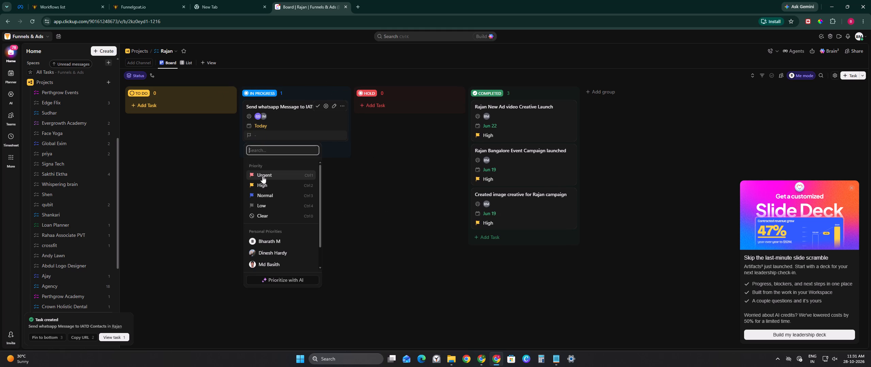
pyautogui.click(262, 188)
pyautogui.click(387, 185)
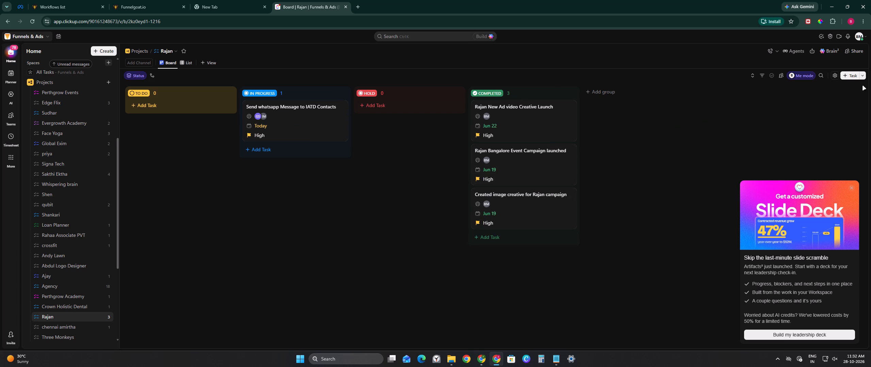
# Turn off Me mode on the Rajan board to show every member's tasks.
pyautogui.click(799, 78)
pyautogui.click(811, 77)
pyautogui.click(811, 77)
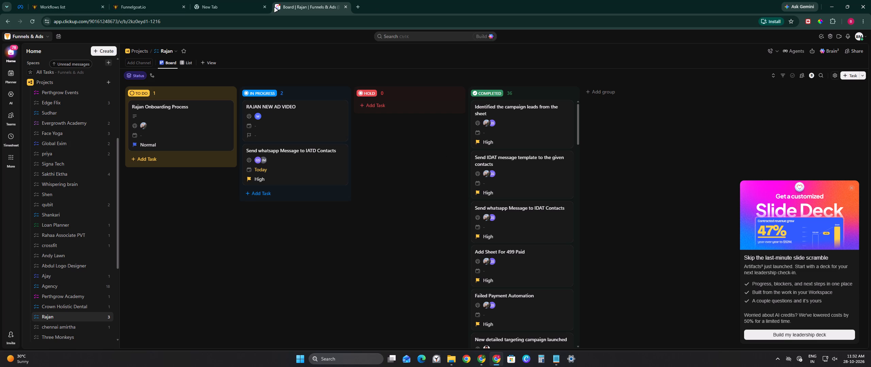
# Switch to Funnelgoat's WhatsApp templates list, show 50 rows per page and search the templates for idat.
pyautogui.click(167, 0)
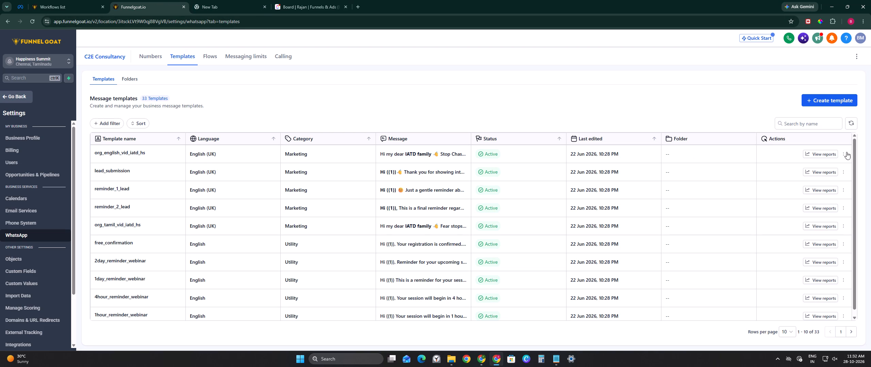
pyautogui.scroll(-12, 736, 258)
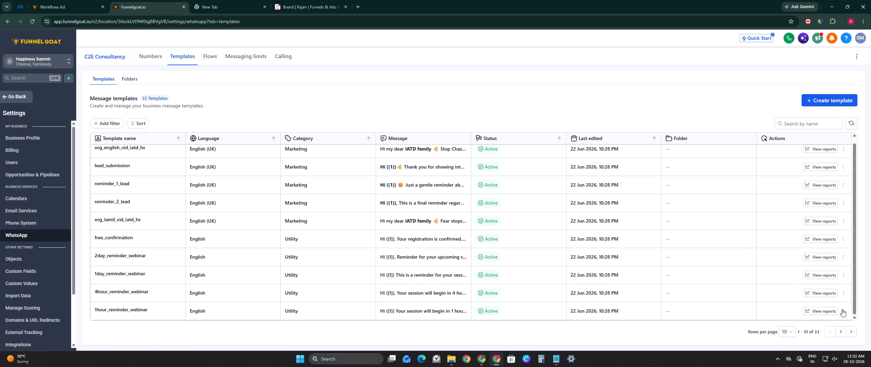
pyautogui.click(783, 330)
pyautogui.click(788, 319)
pyautogui.click(823, 118)
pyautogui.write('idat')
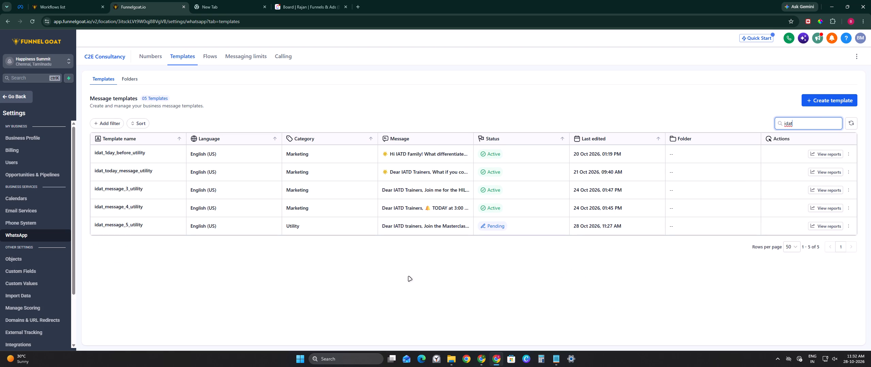
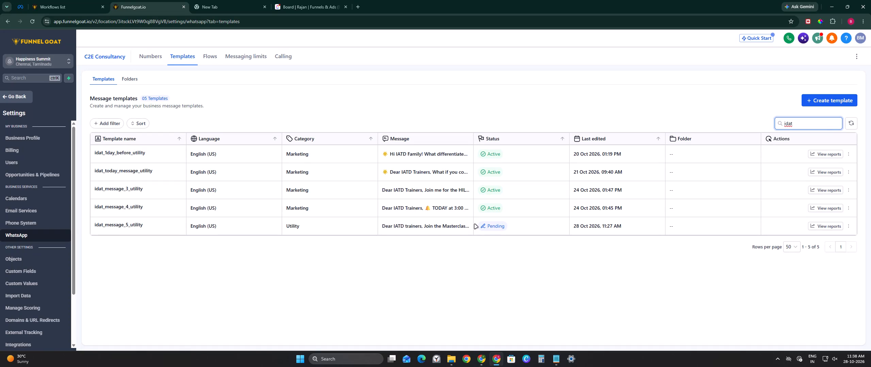
# Reload the WhatsApp message templates page to check the current status of idat_message_5_utility.
pyautogui.hotkey('ctrl', 'shift', 'r')
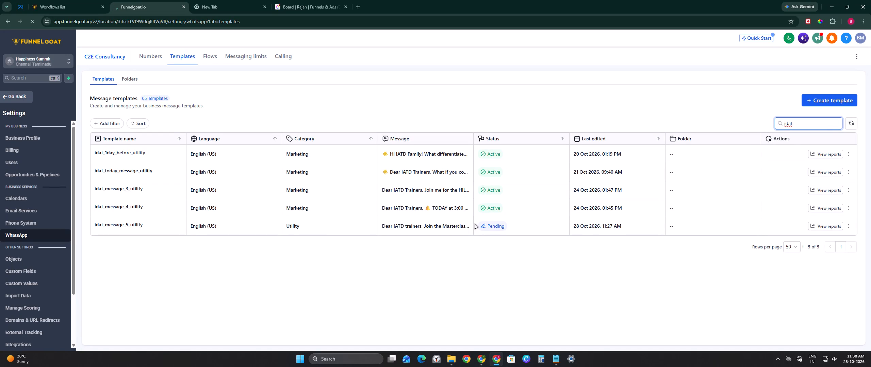